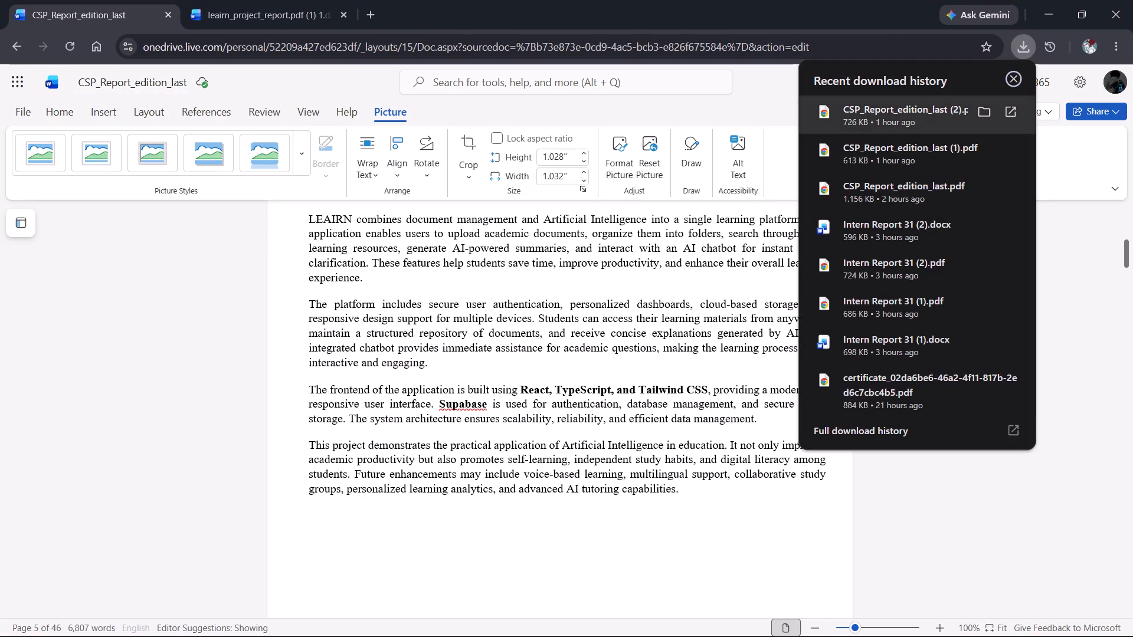
# Open a new browser tab alongside the two open report documents.
pyautogui.click(379, 13)
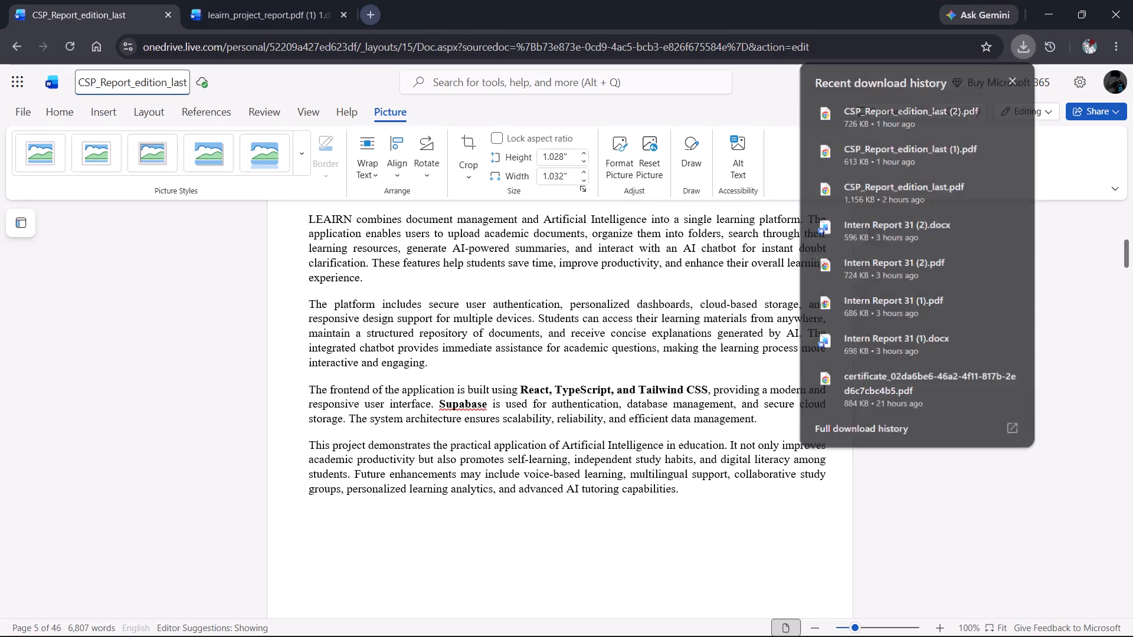
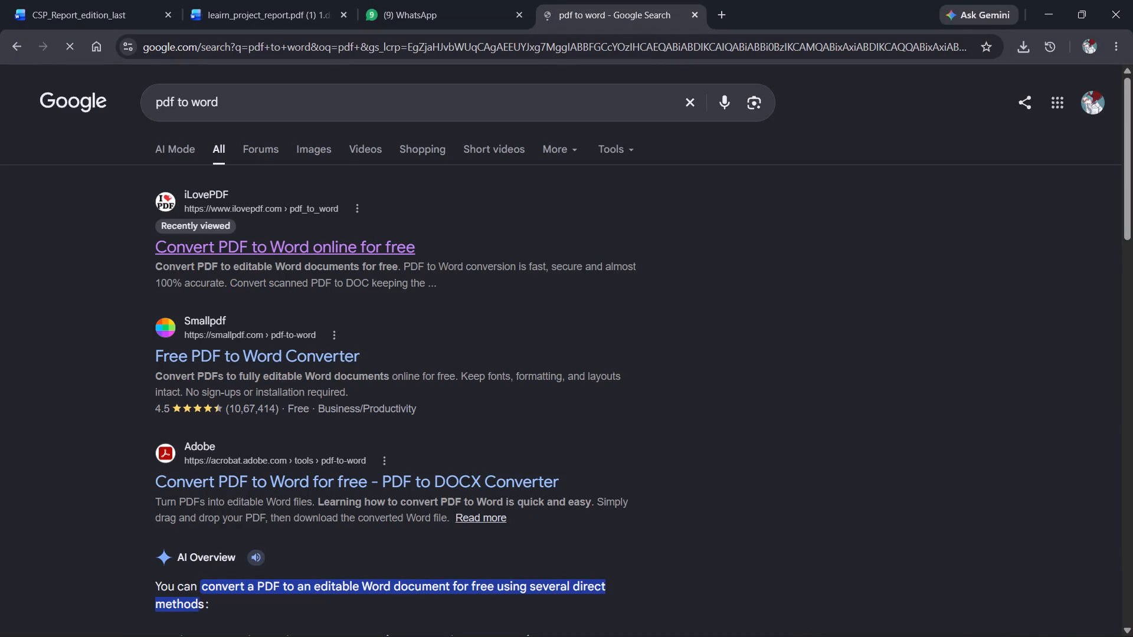
# Open iLovePDF's PDF to Word converter, load CSP_Report_edition_last (2) from Downloads, and start converting it to Word.
pyautogui.click(302, 254)
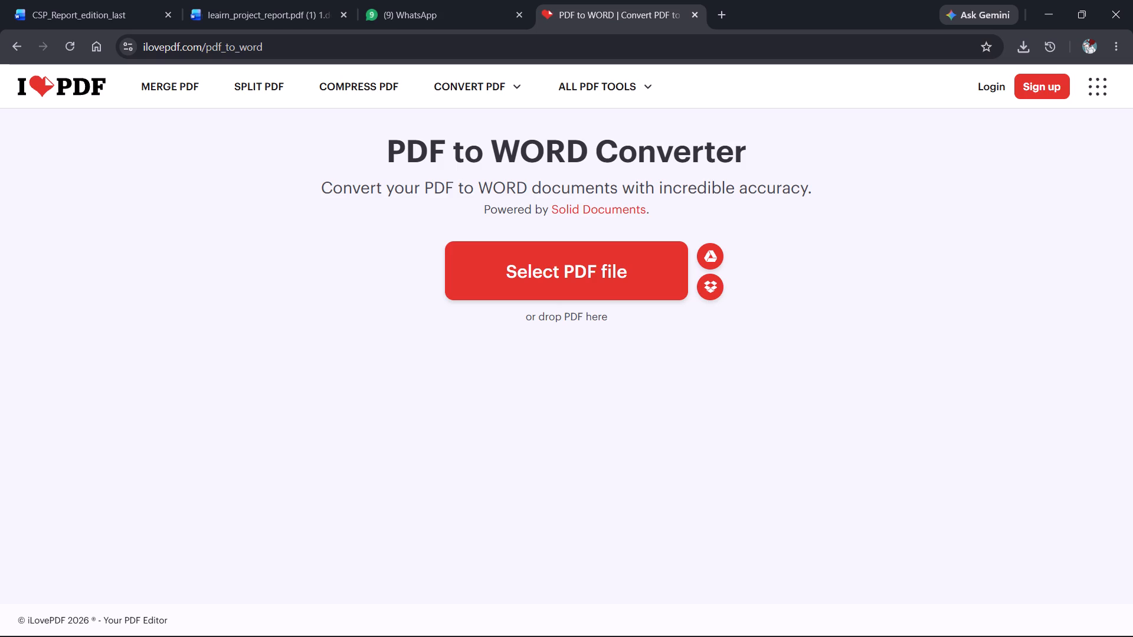
pyautogui.click(597, 293)
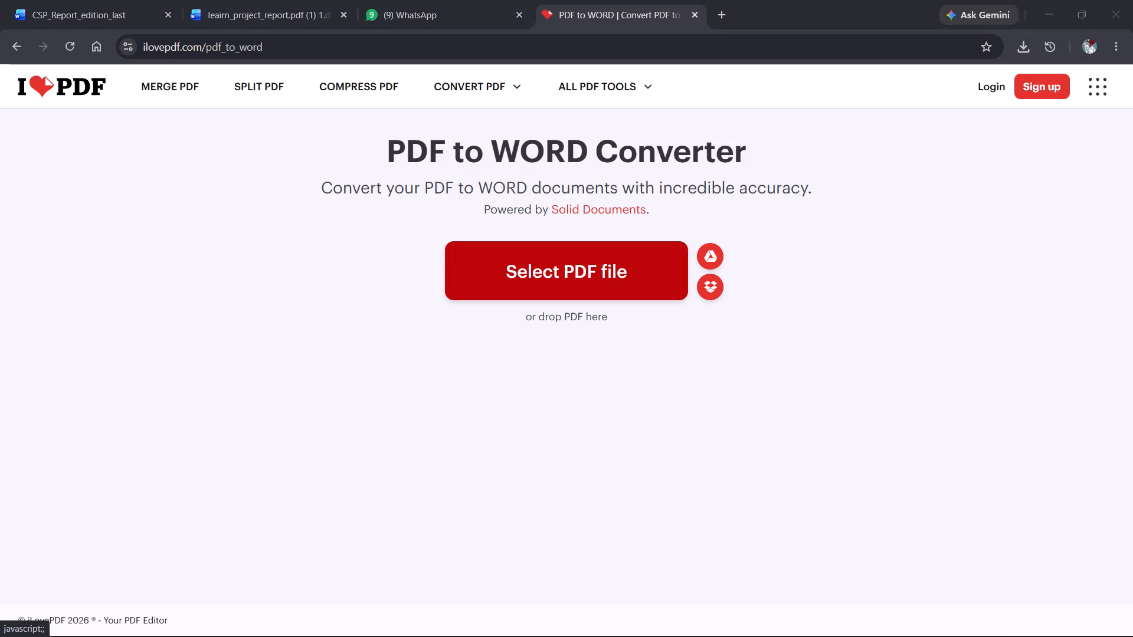
pyautogui.click(1026, 45)
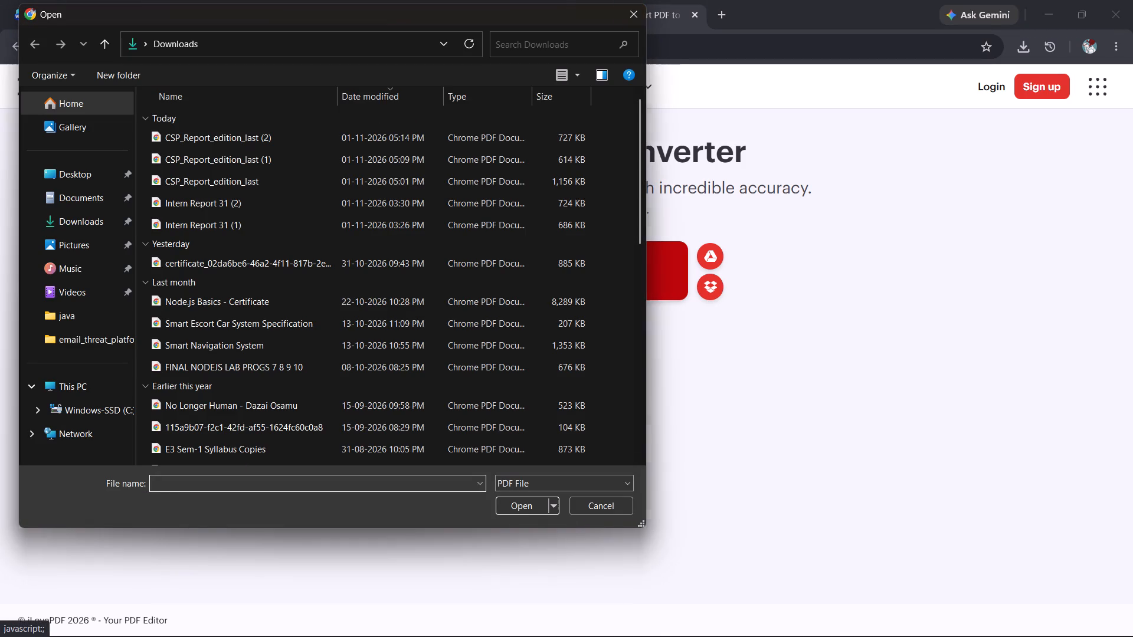
pyautogui.doubleClick(480, 133)
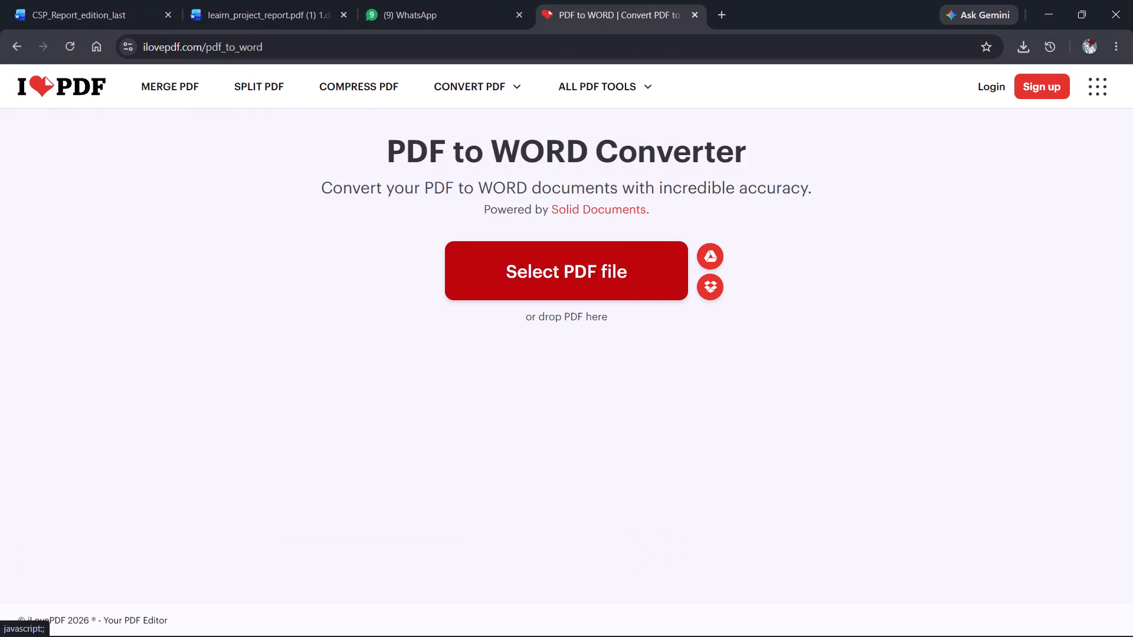
pyautogui.click(997, 593)
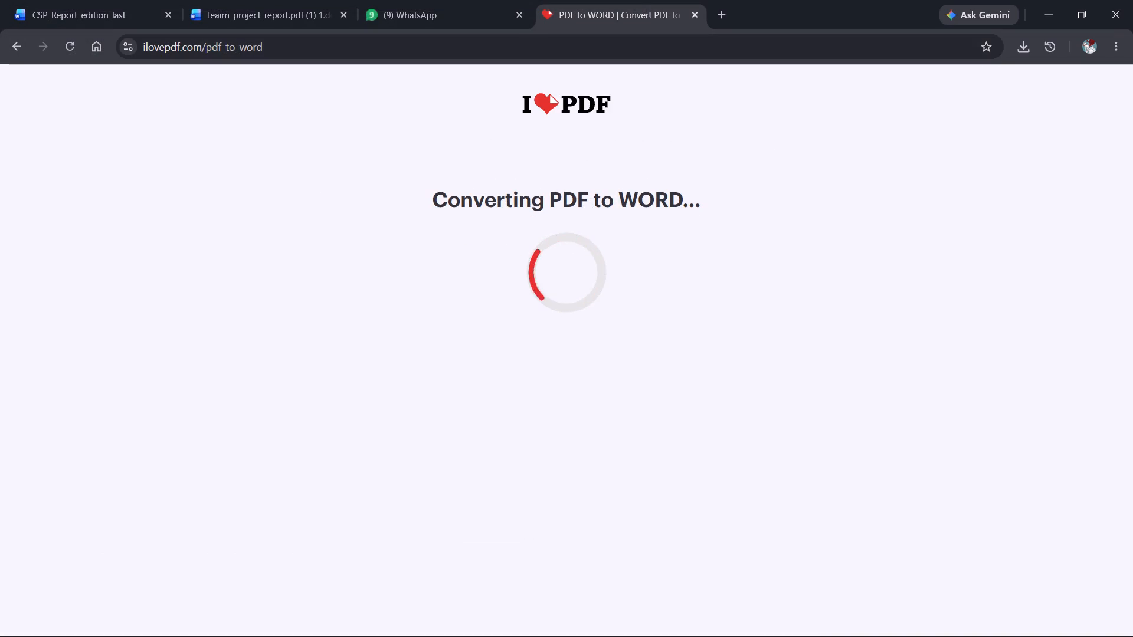
# Open the online Word documents page in a new browser tab by entering "word".
pyautogui.click(717, 12)
pyautogui.write('word')
pyautogui.press('Return')
# Return to the iLovePDF conversion page and download the converted Word document.
pyautogui.click(617, 29)
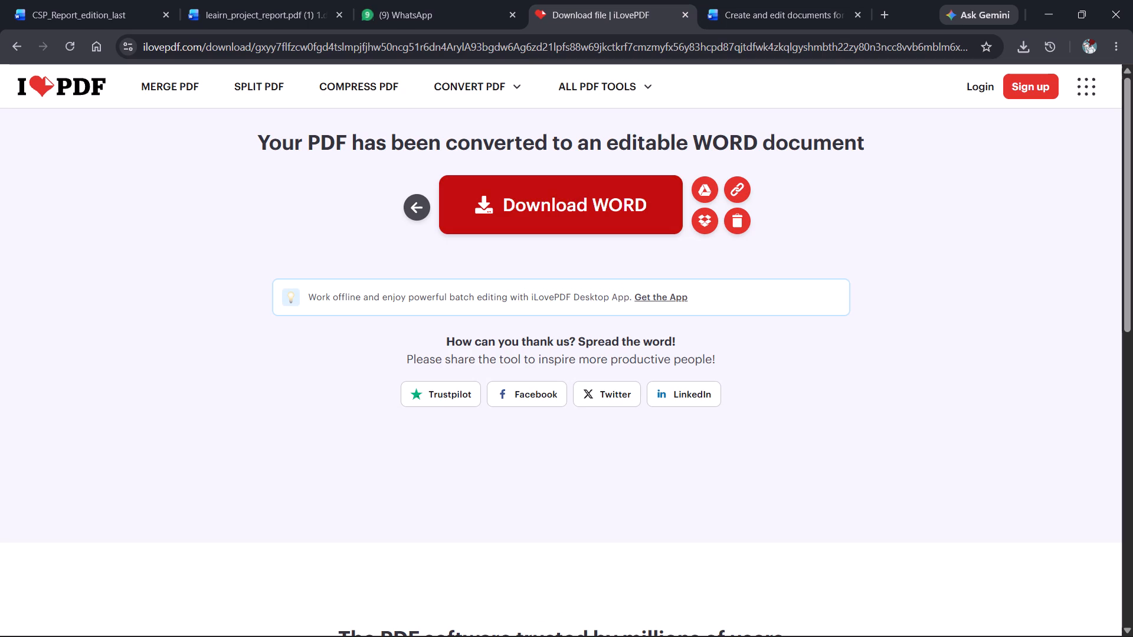
pyautogui.click(594, 205)
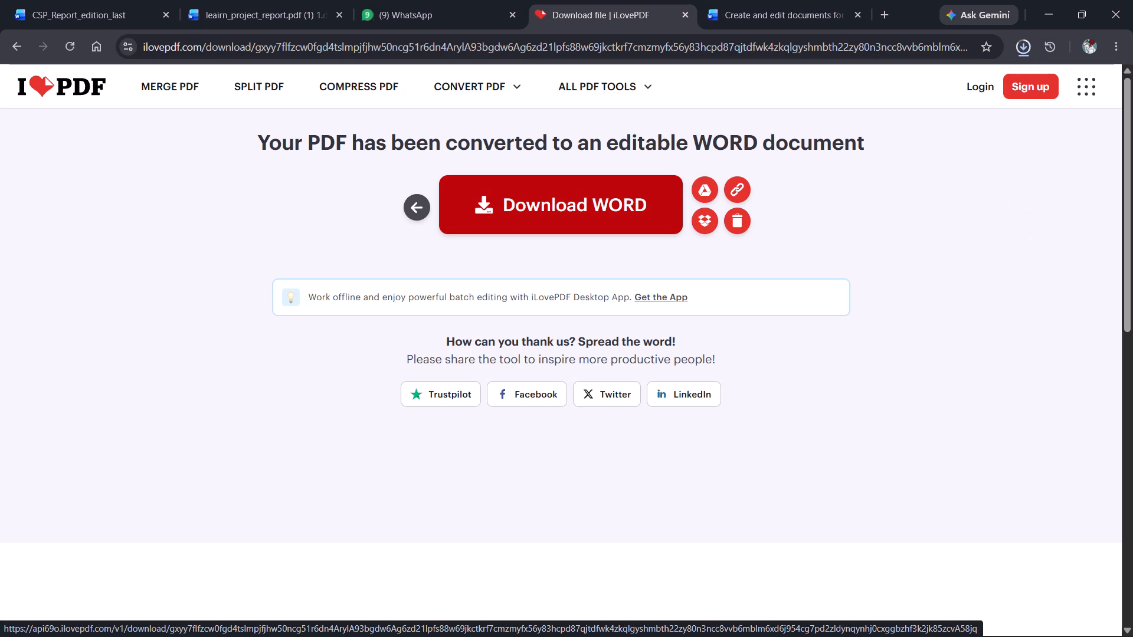
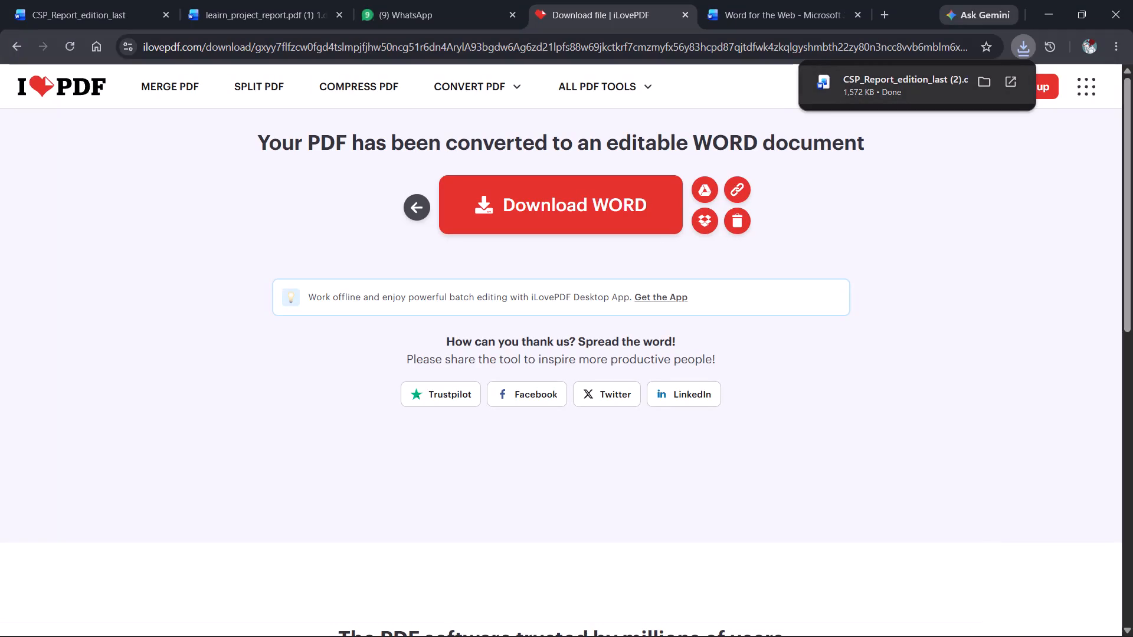
# Switch to the Word online page and upload CSP_Report_edition_last (2) from Downloads to open it for editing.
pyautogui.click(823, 22)
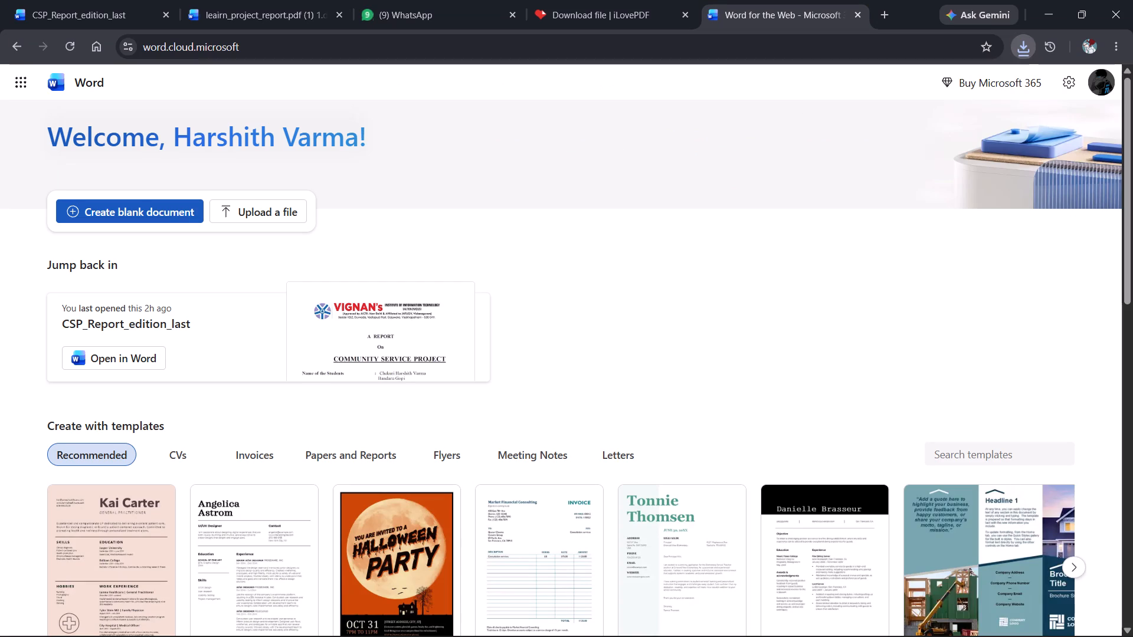
pyautogui.click(255, 202)
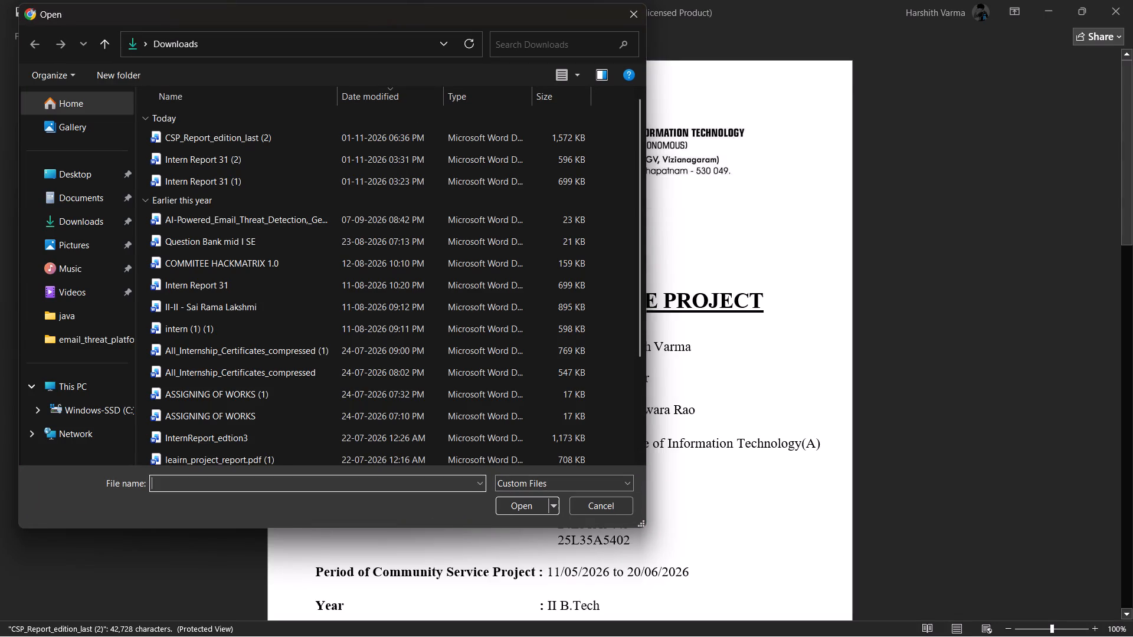
pyautogui.click(633, 12)
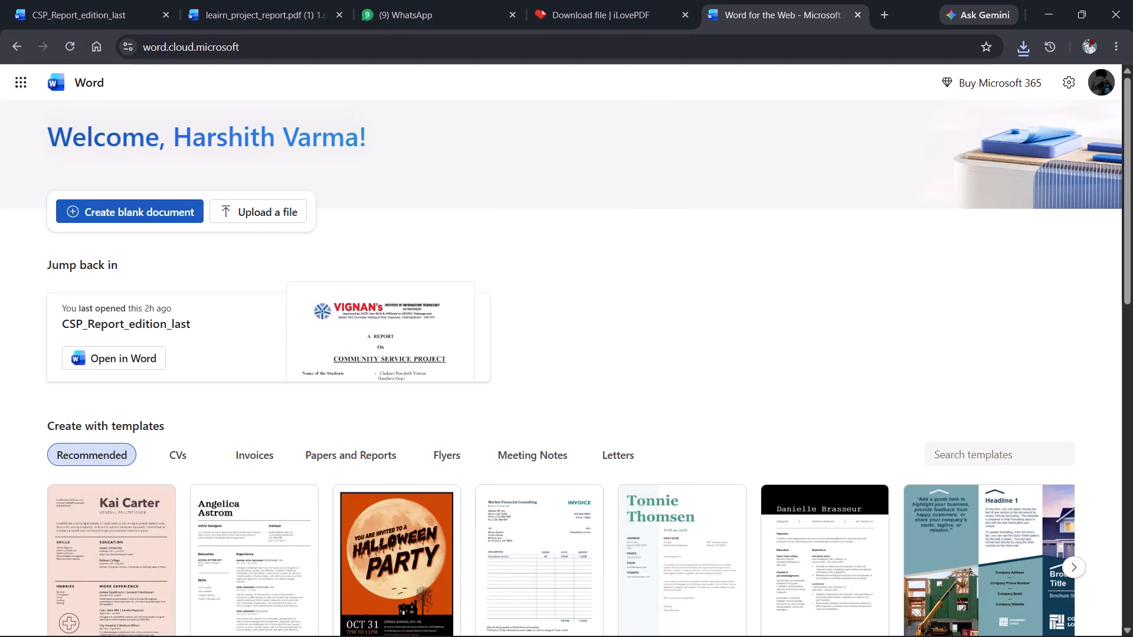
pyautogui.click(287, 209)
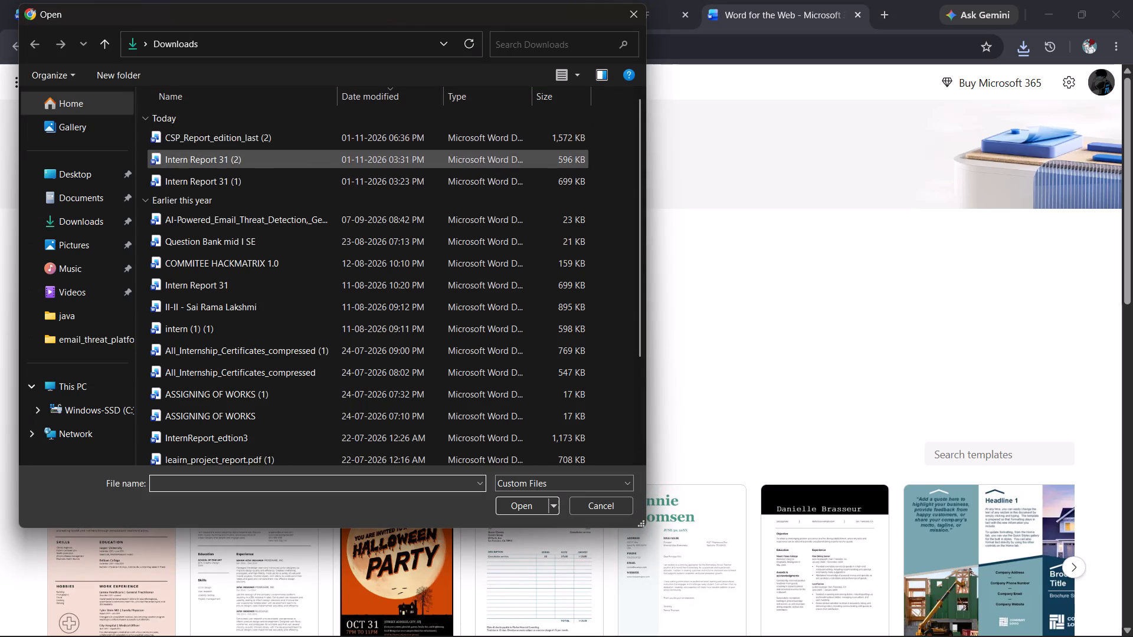
pyautogui.doubleClick(362, 137)
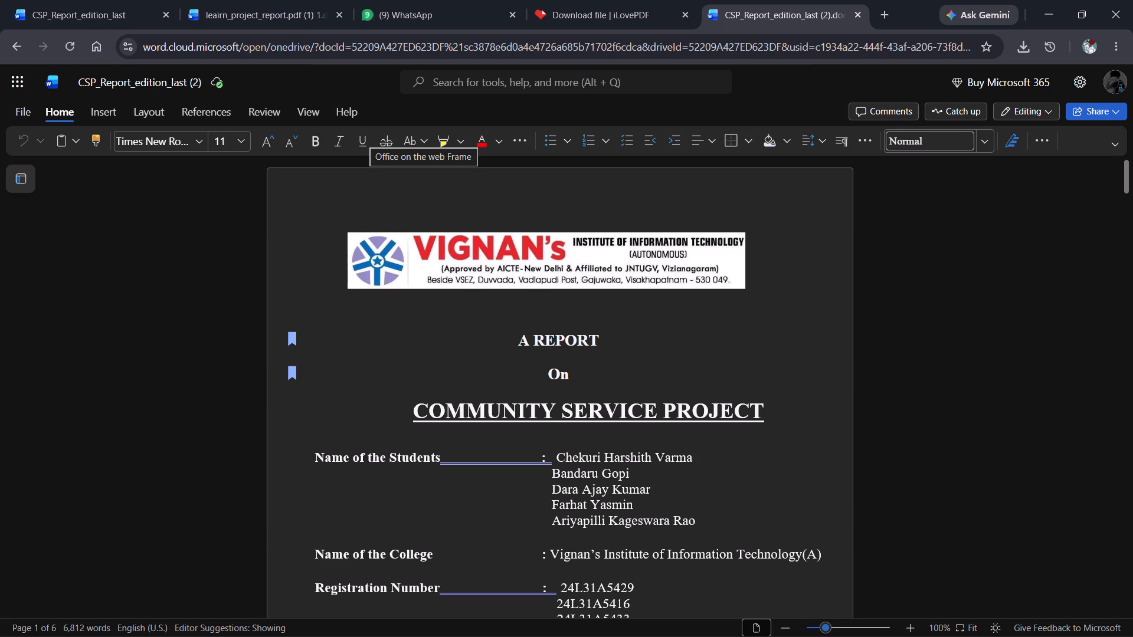
# Examine the layout of the converted report's cover page and the Community Service Project Report title page.
pyautogui.click(682, 199)
pyautogui.scroll(-1, 682, 199)
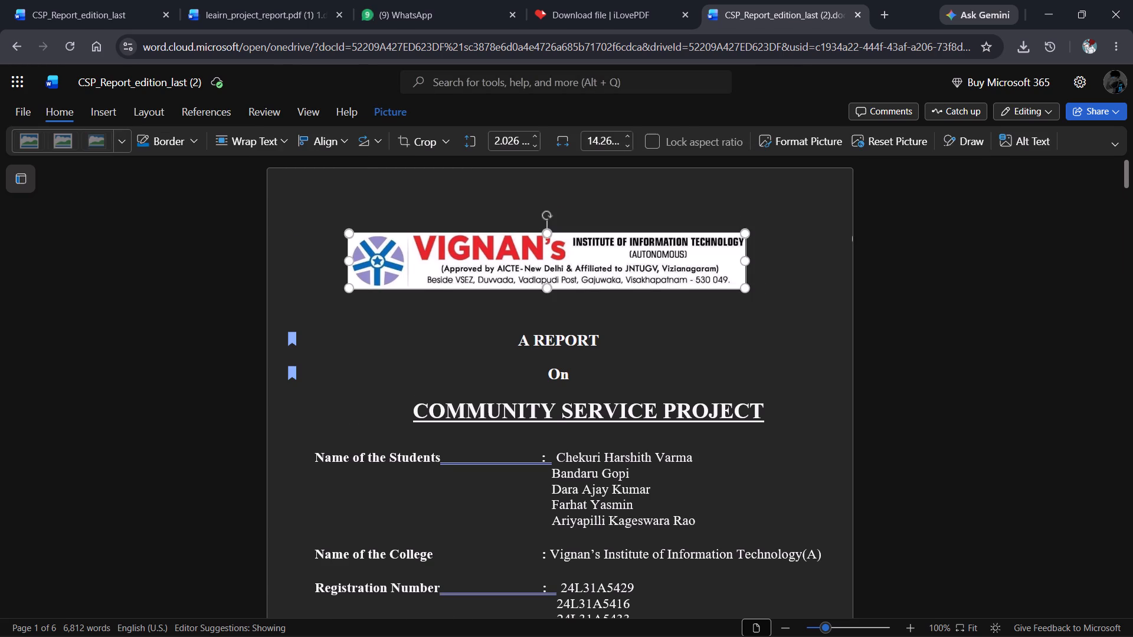
pyautogui.scroll(-7, 682, 199)
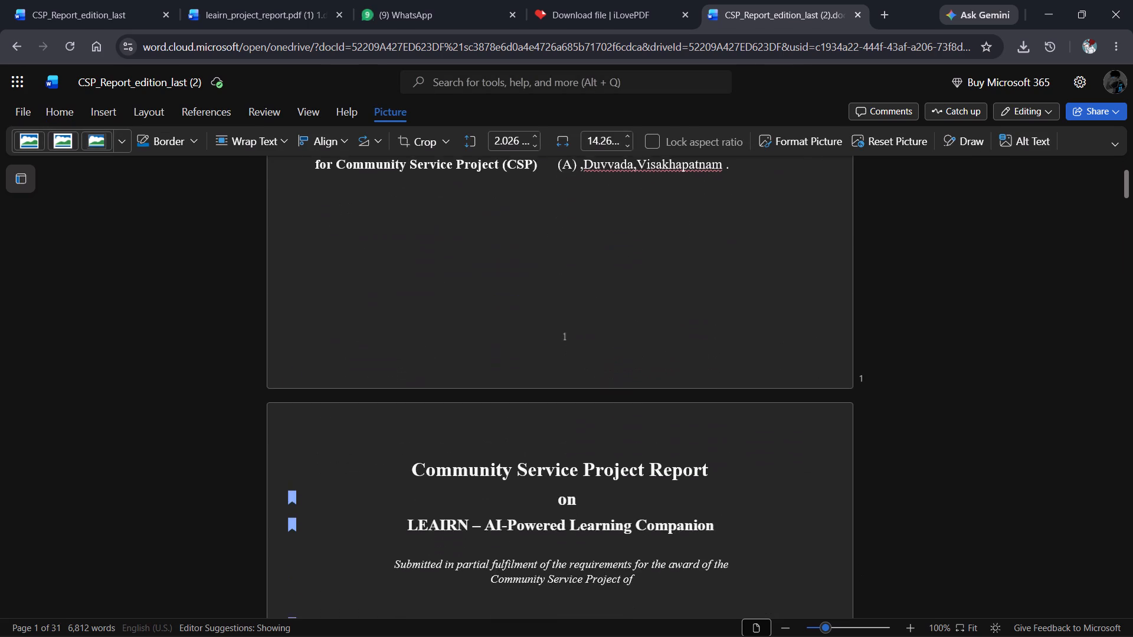
pyautogui.scroll(-4, 682, 199)
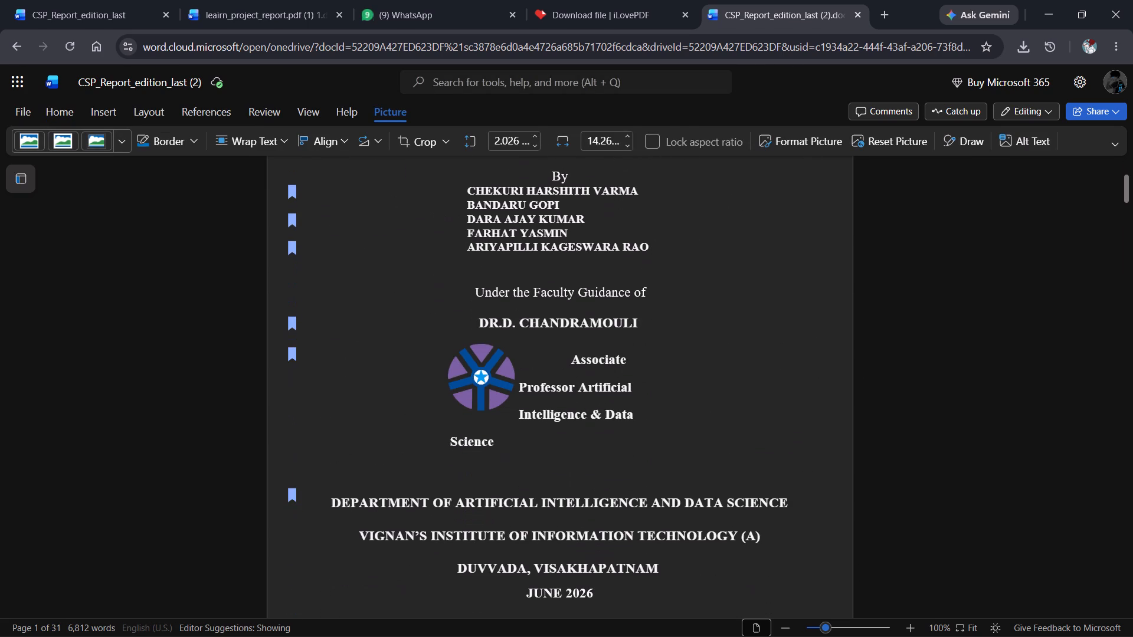
pyautogui.scroll(-1, 682, 199)
pyautogui.scroll(1, 682, 199)
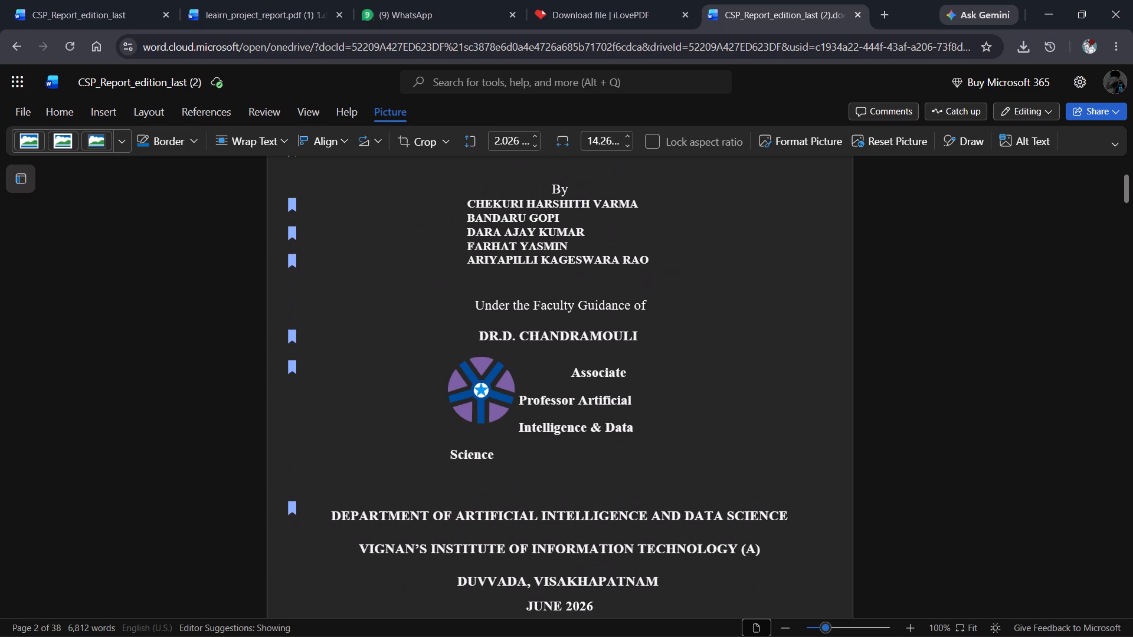
pyautogui.scroll(1, 682, 199)
pyautogui.click(651, 232)
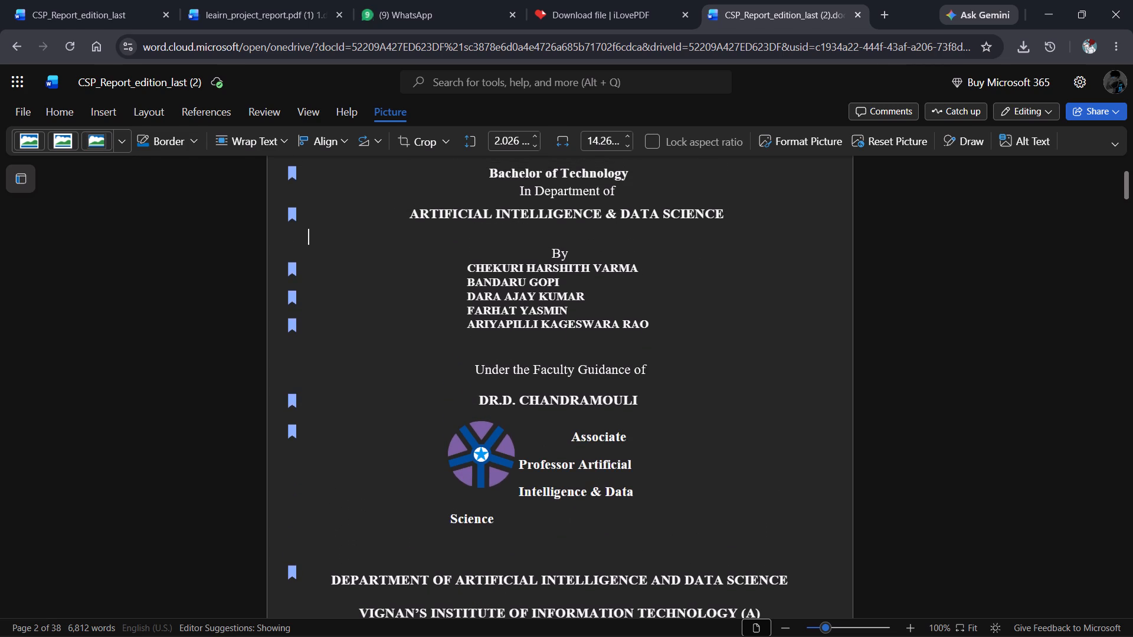
pyautogui.click(376, 339)
pyautogui.scroll(1, 492, 297)
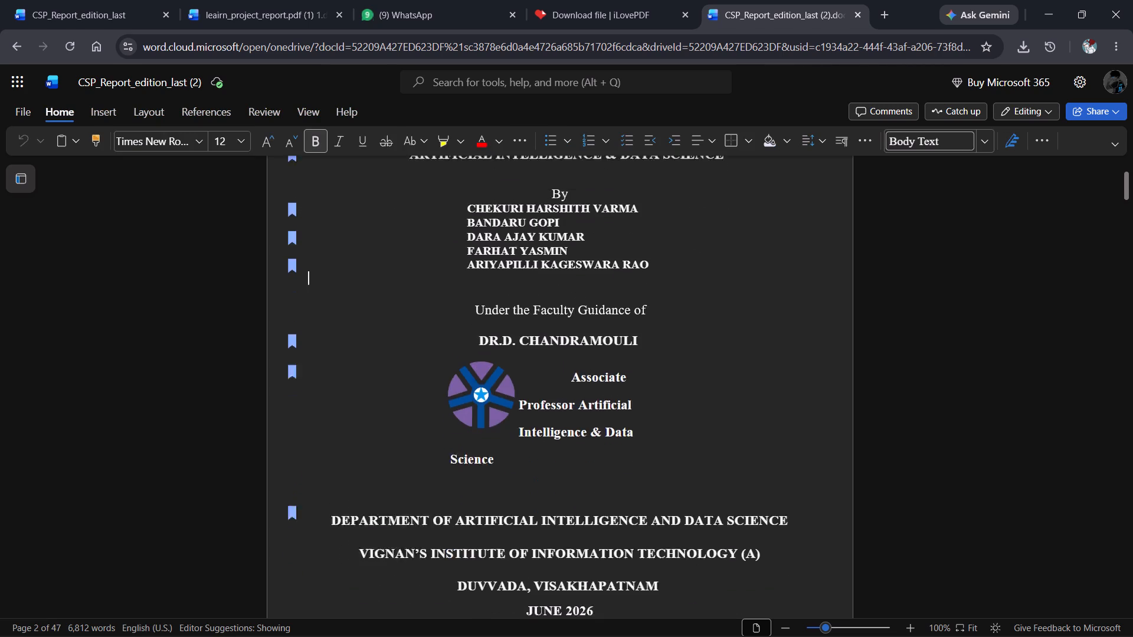
pyautogui.scroll(1, 492, 297)
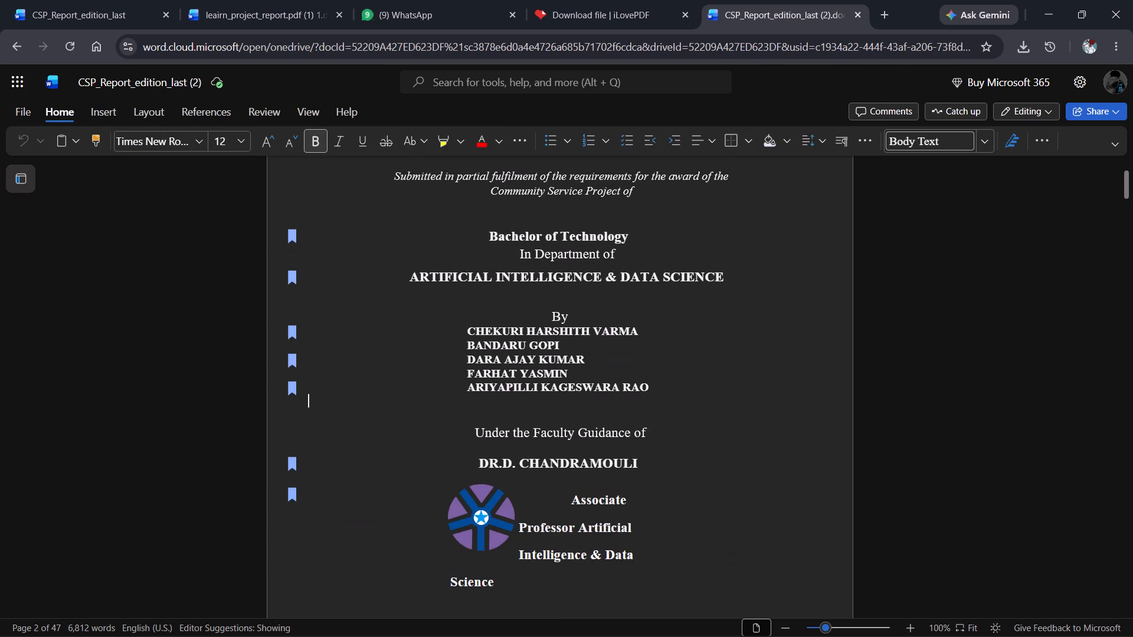
pyautogui.scroll(3, 492, 297)
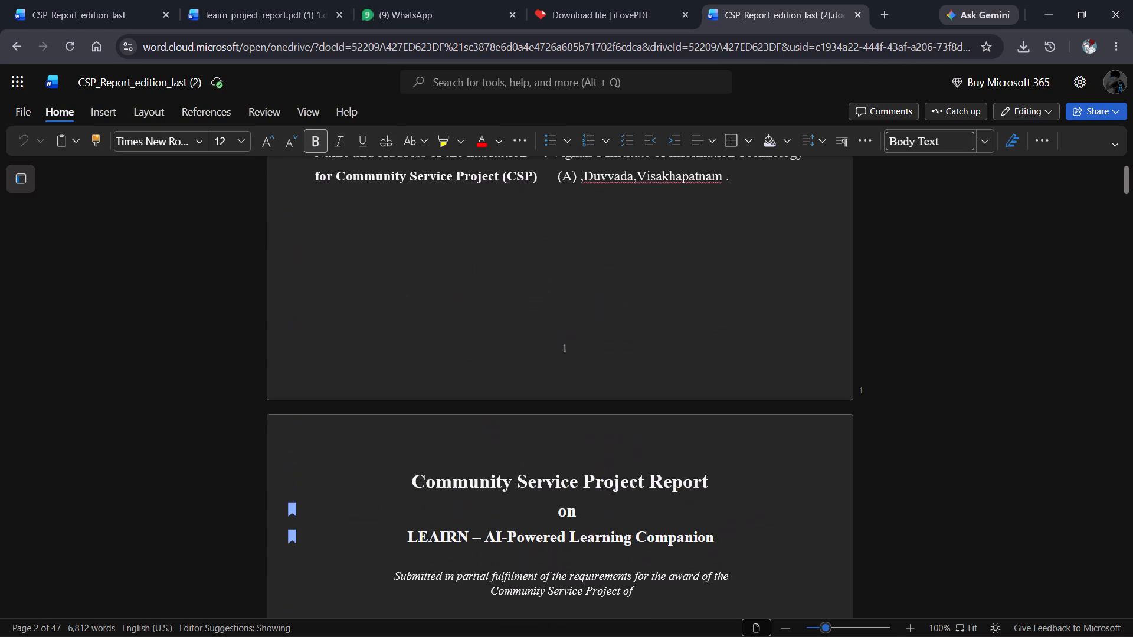
pyautogui.scroll(7, 492, 297)
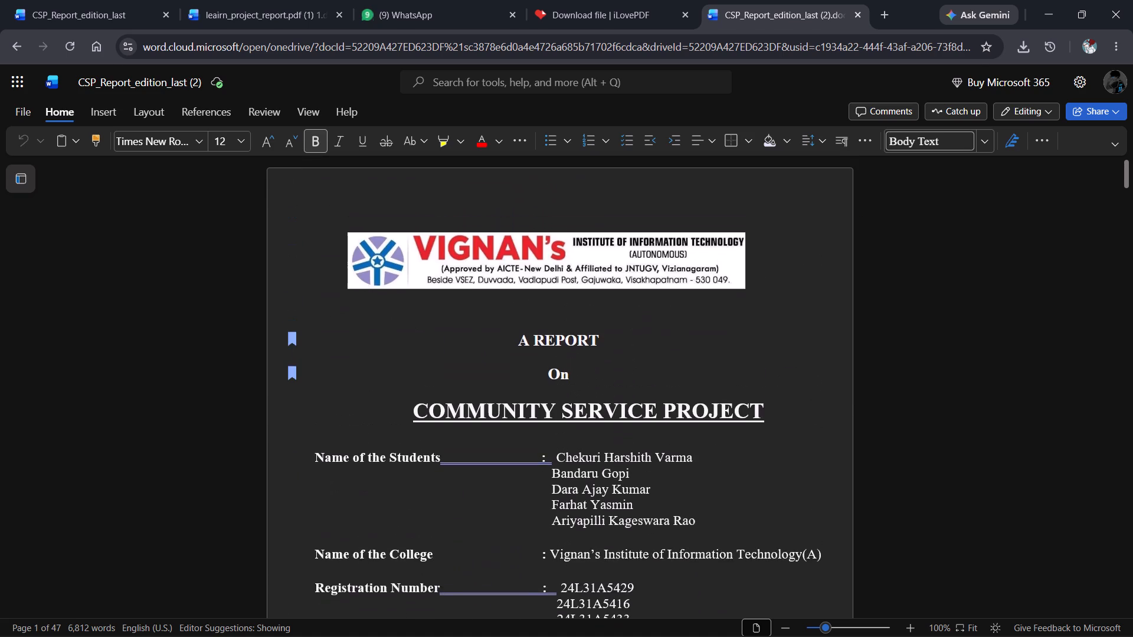
# Insert a line break after "By" above the student names on the Community Service Project Report title page.
pyautogui.scroll(-5, 492, 297)
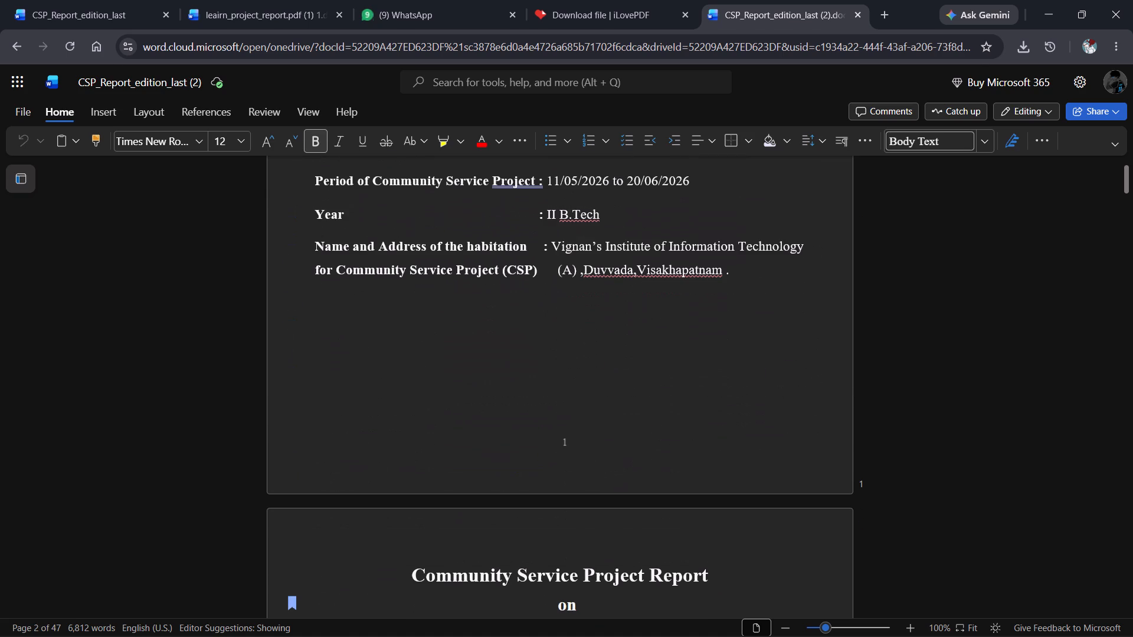
pyautogui.scroll(-3, 492, 297)
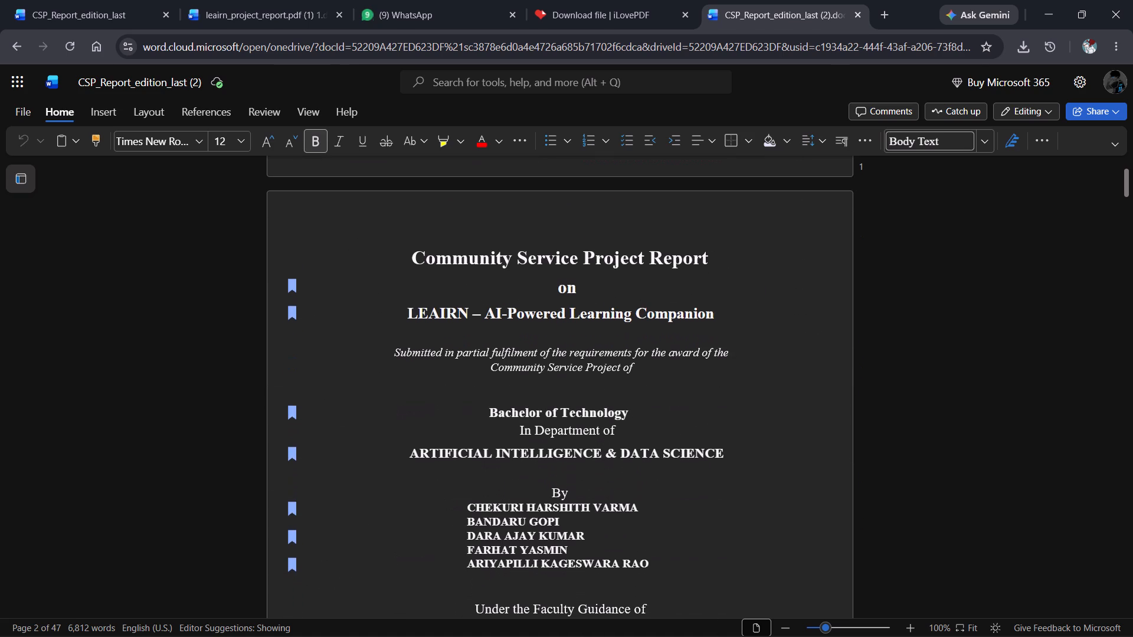
pyautogui.scroll(-2, 492, 297)
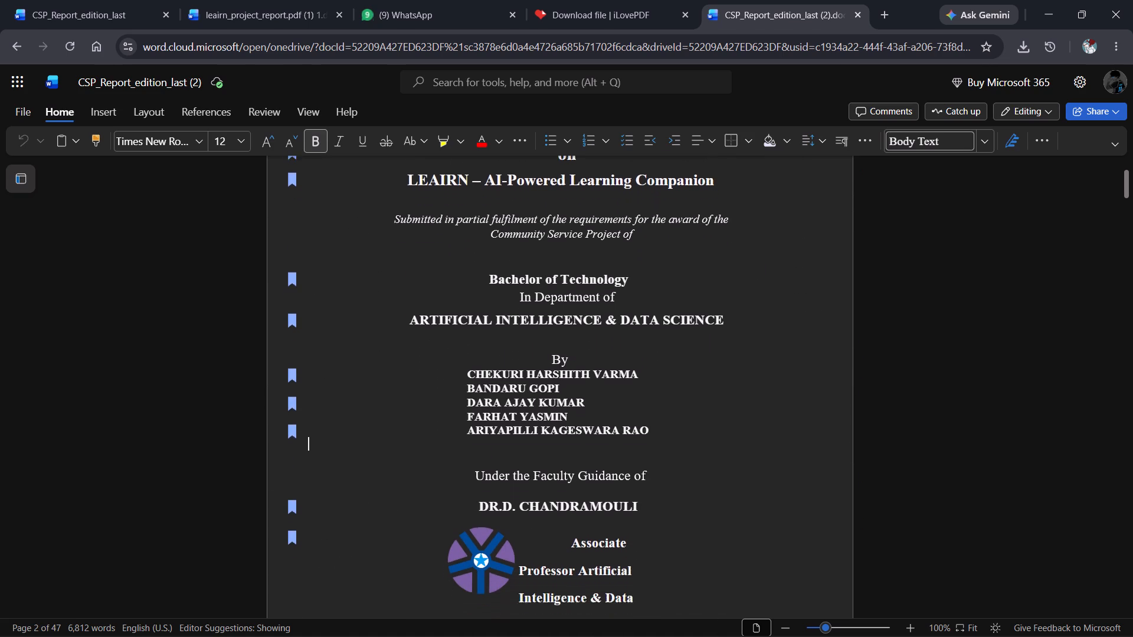
pyautogui.scroll(-1, 492, 297)
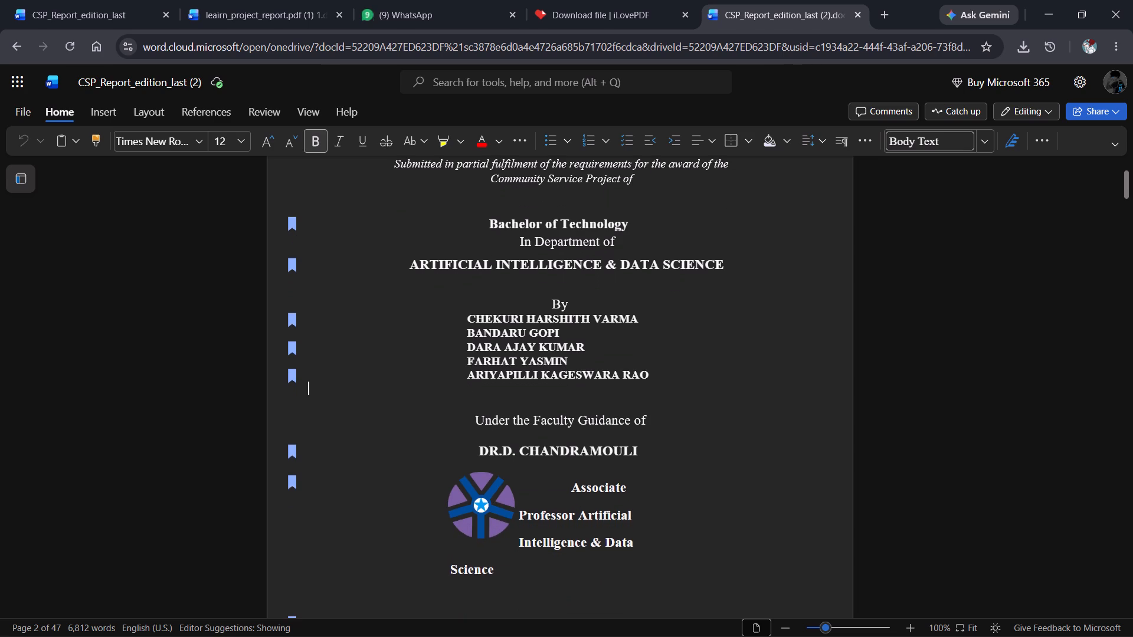
pyautogui.click(574, 301)
pyautogui.press('Return')
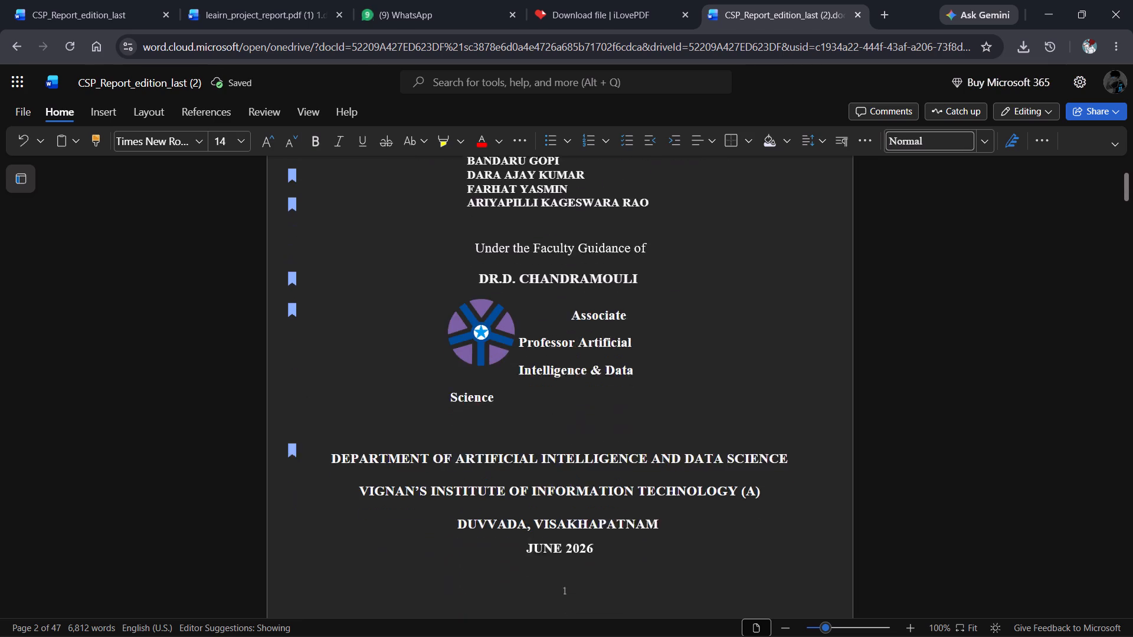
# Set the text wrapping of the round institute logo on the title page to Behind Text.
pyautogui.scroll(1, 574, 301)
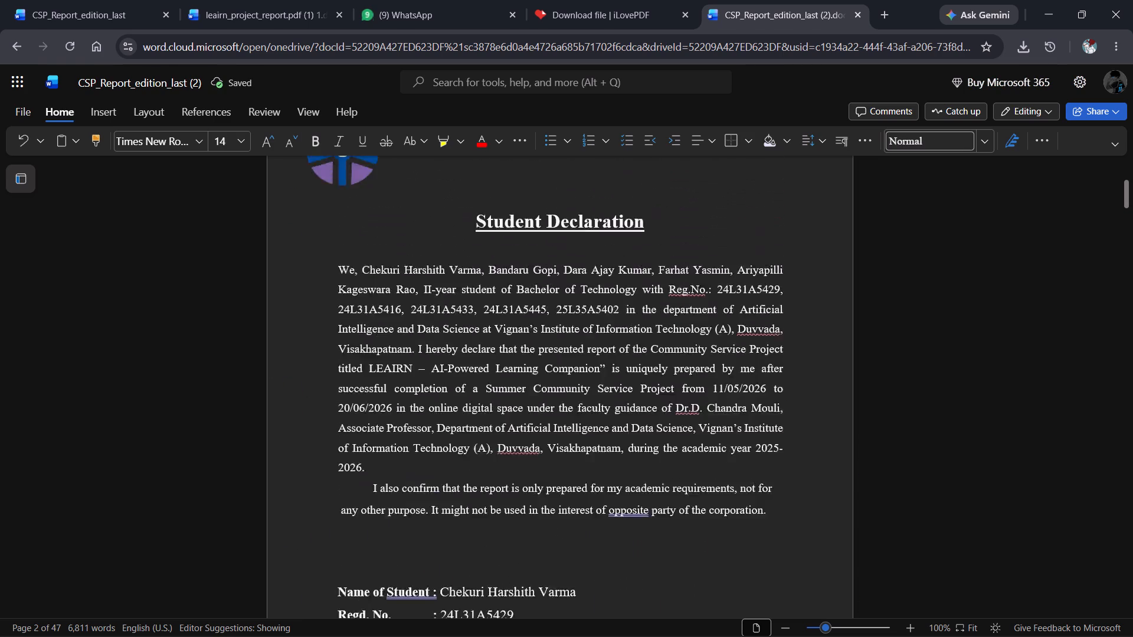
pyautogui.scroll(4, 574, 301)
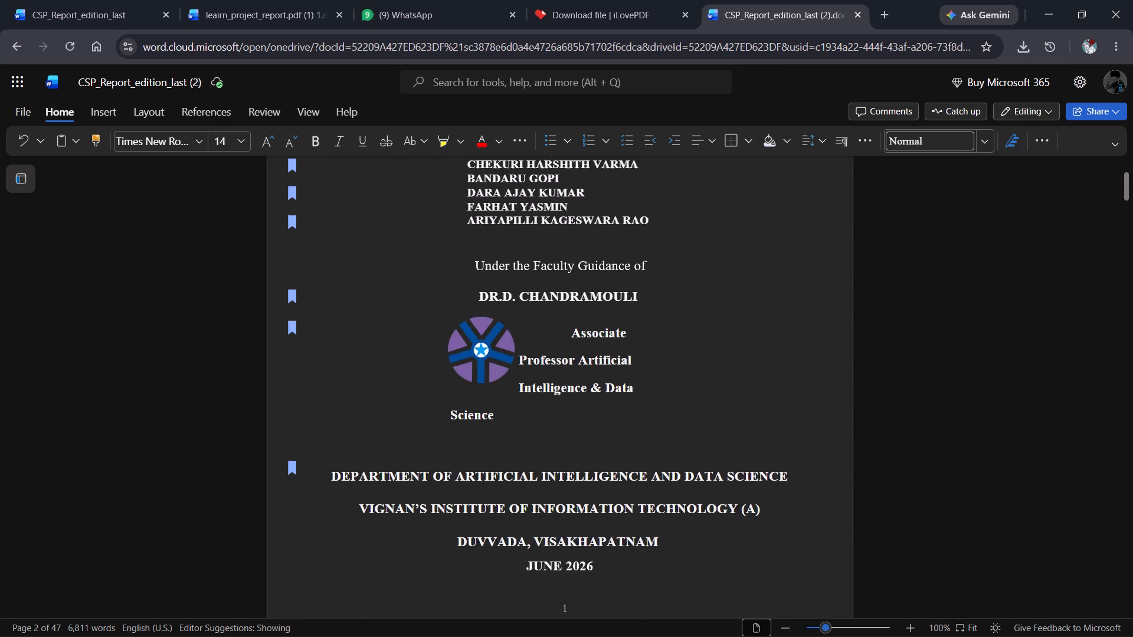
pyautogui.scroll(1, 574, 301)
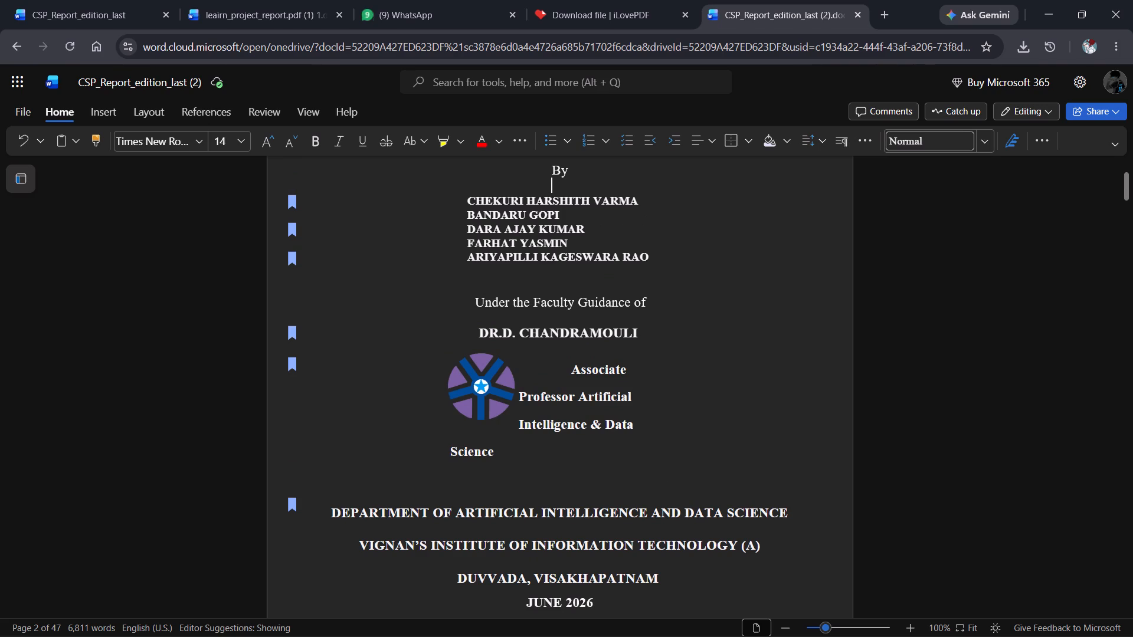
pyautogui.click(493, 371)
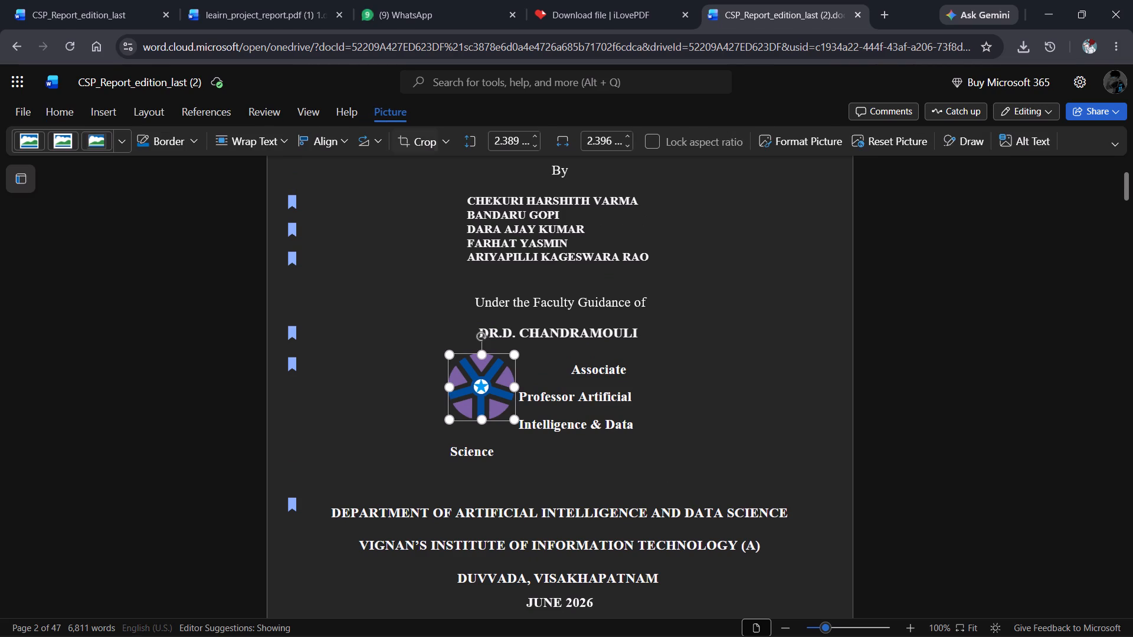
pyautogui.click(322, 139)
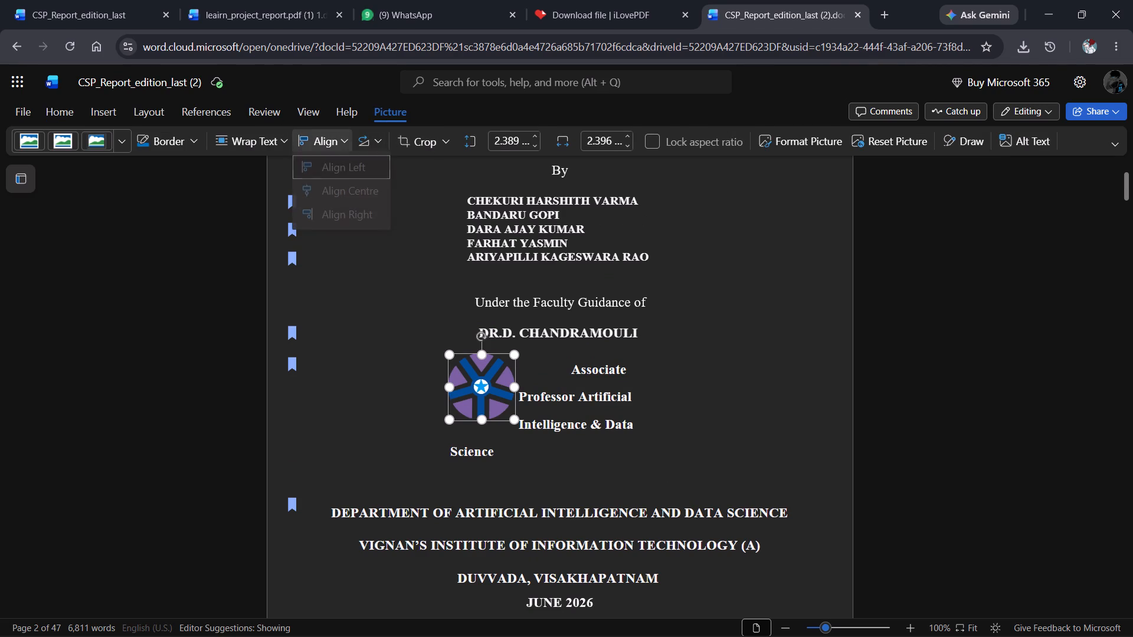
pyautogui.click(277, 136)
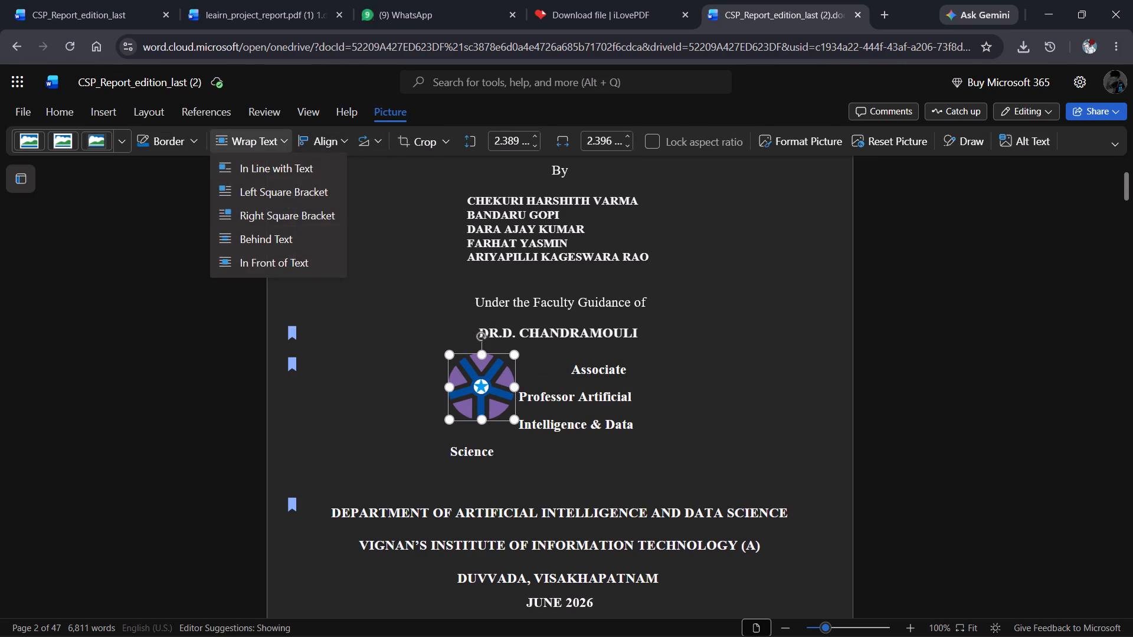
pyautogui.click(287, 250)
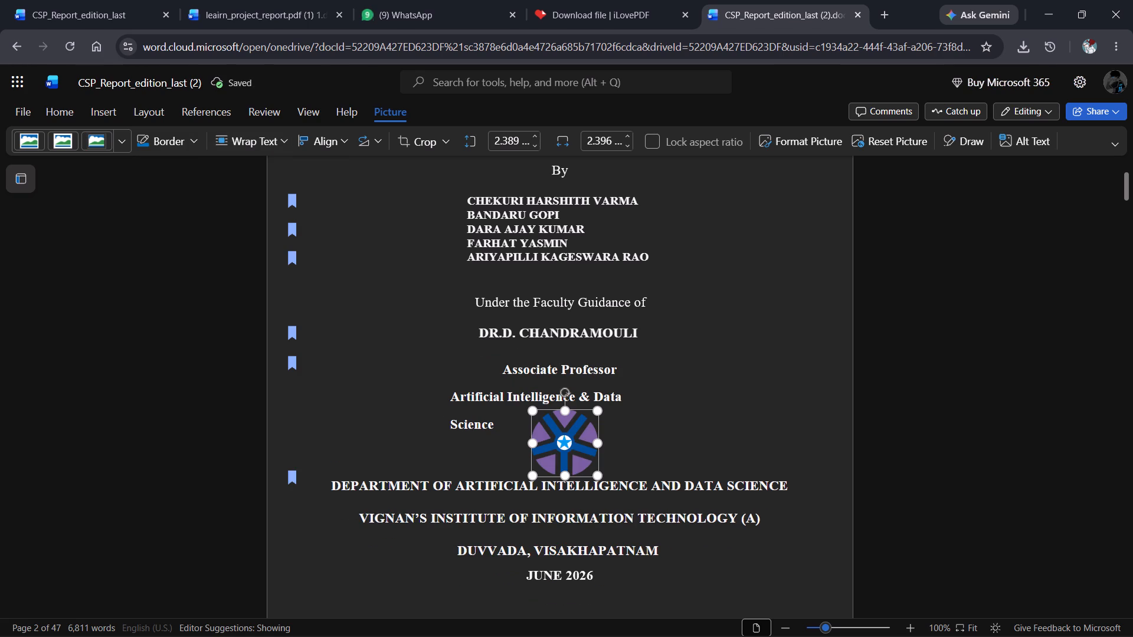
# Join the word "Science" onto the line "Artificial Intelligence & Data" under Associate Professor on the title page.
pyautogui.click(446, 425)
pyautogui.press('BackSpace')
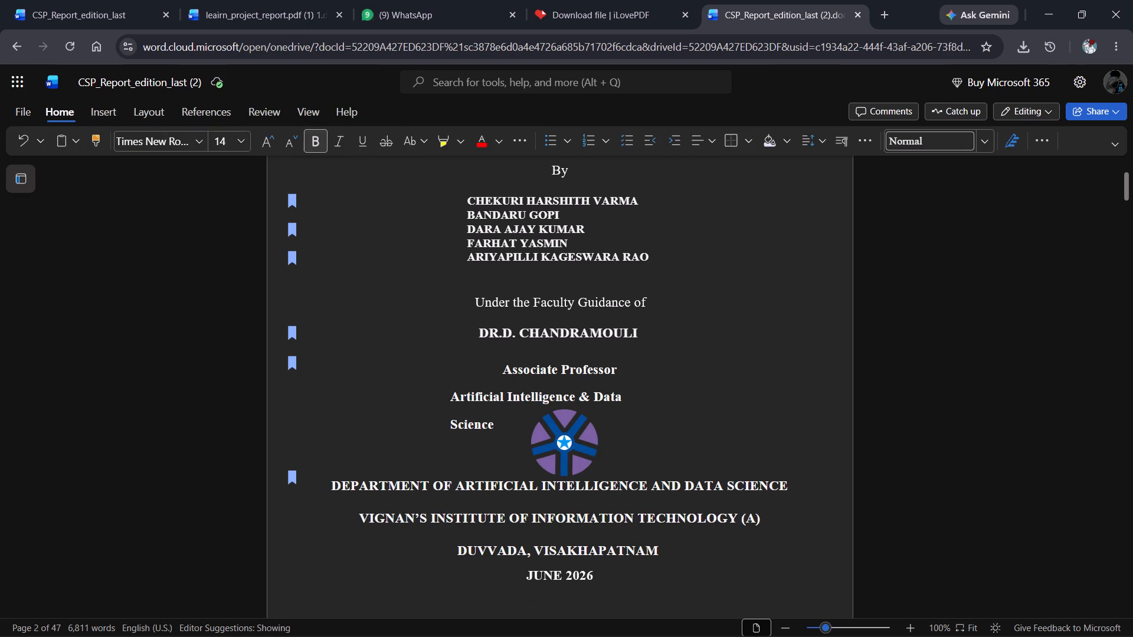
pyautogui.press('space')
pyautogui.press('BackSpace')
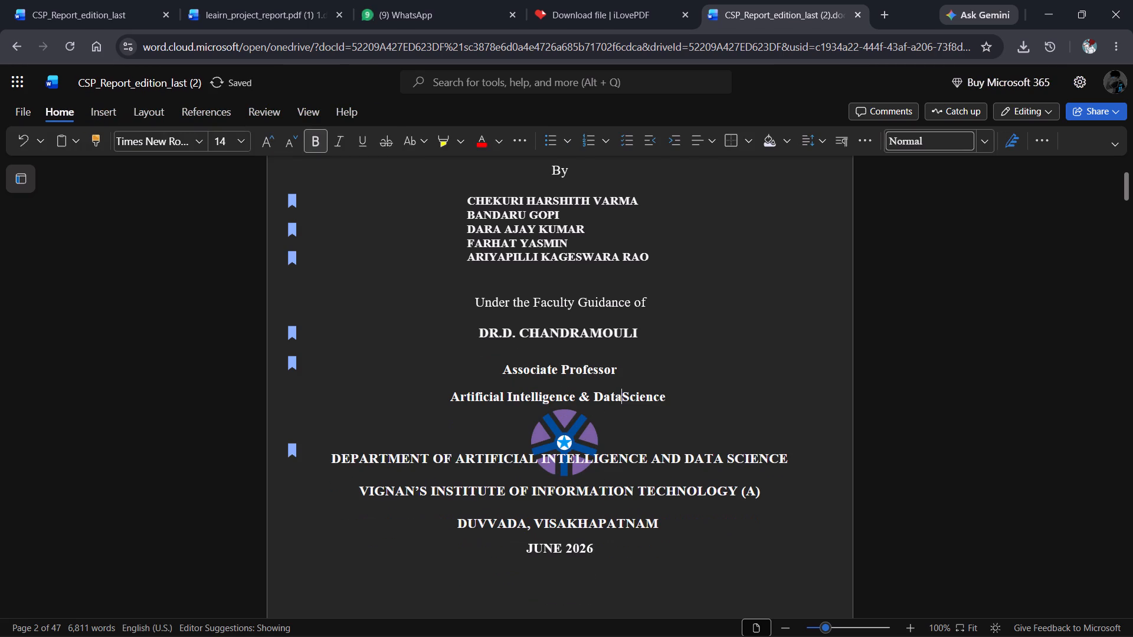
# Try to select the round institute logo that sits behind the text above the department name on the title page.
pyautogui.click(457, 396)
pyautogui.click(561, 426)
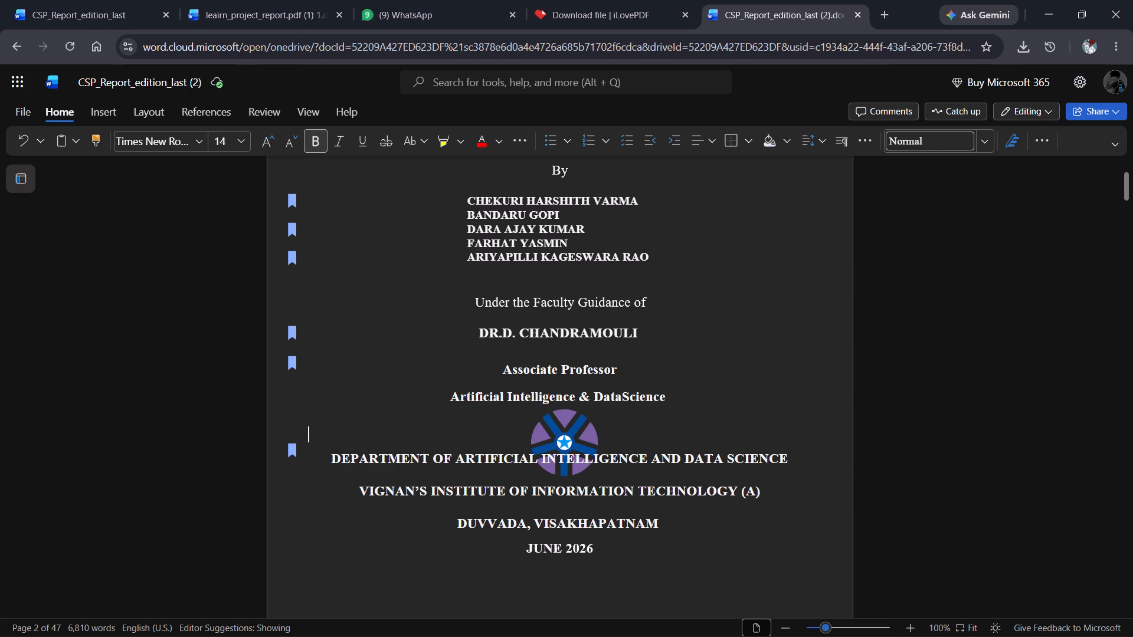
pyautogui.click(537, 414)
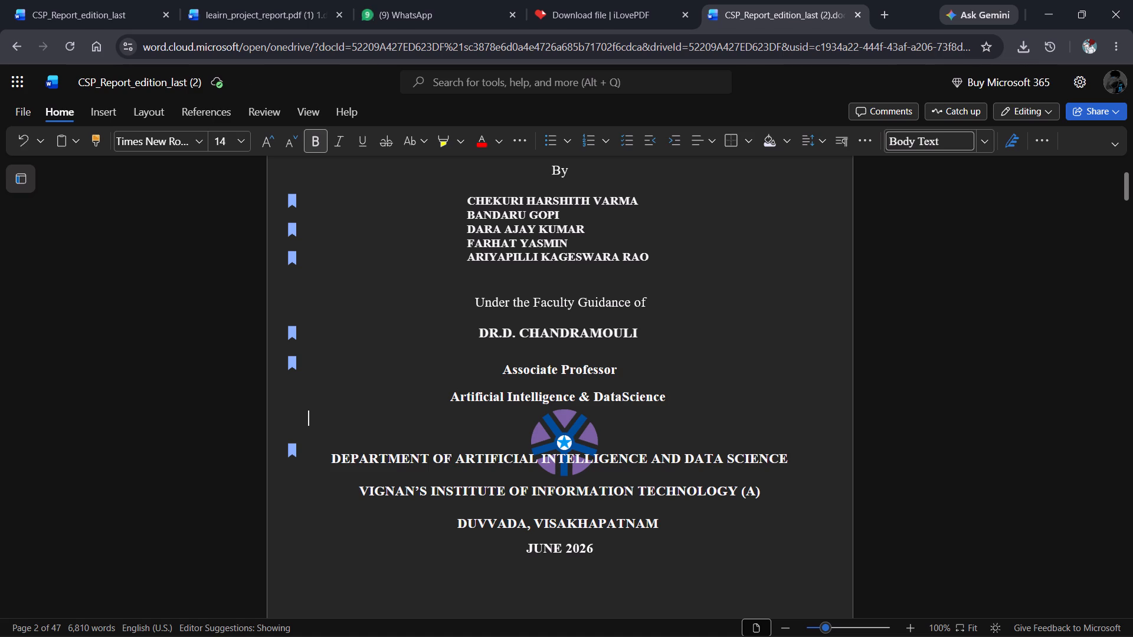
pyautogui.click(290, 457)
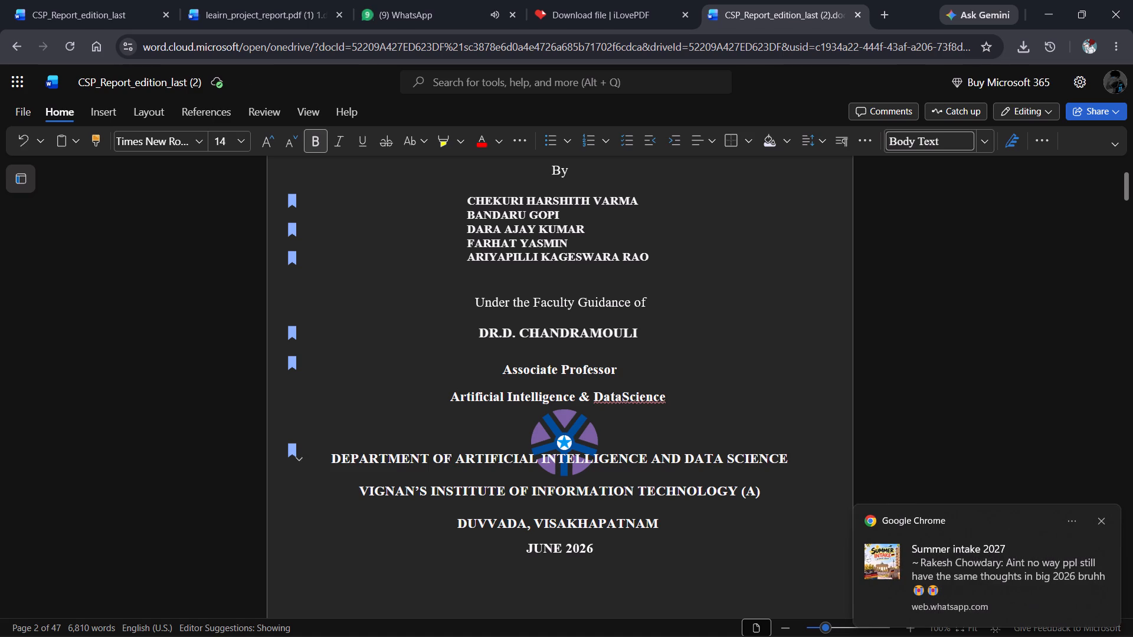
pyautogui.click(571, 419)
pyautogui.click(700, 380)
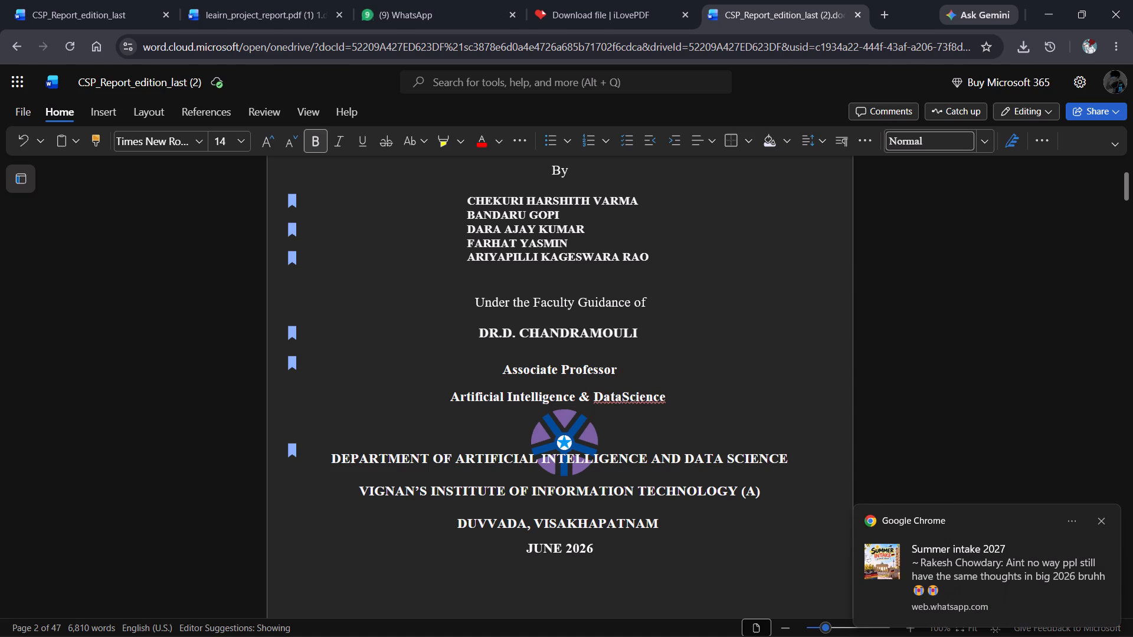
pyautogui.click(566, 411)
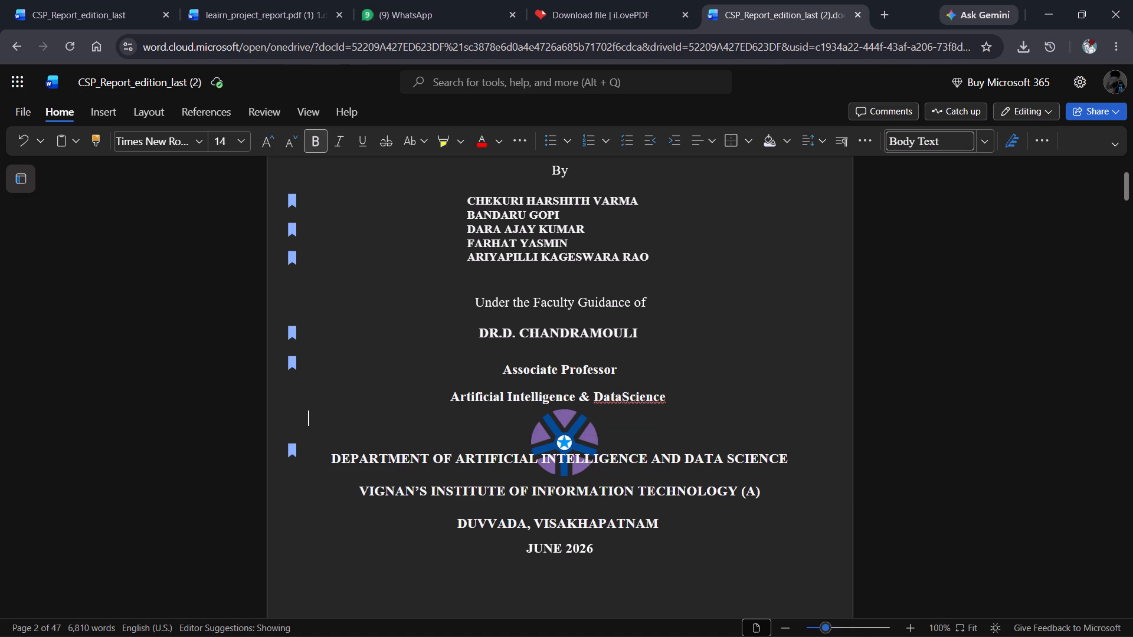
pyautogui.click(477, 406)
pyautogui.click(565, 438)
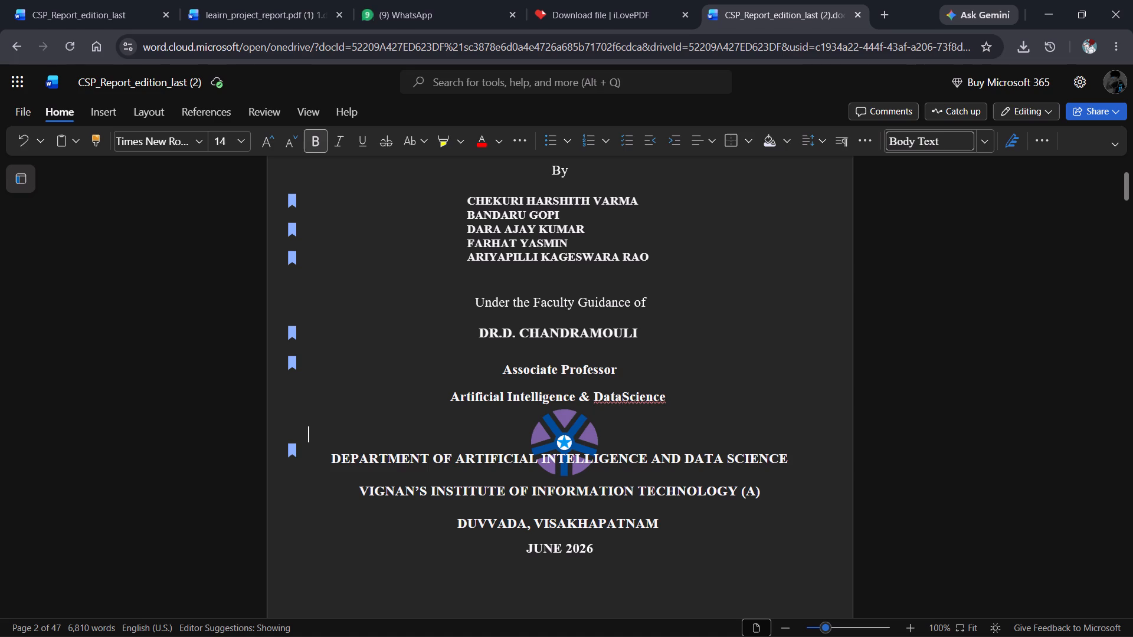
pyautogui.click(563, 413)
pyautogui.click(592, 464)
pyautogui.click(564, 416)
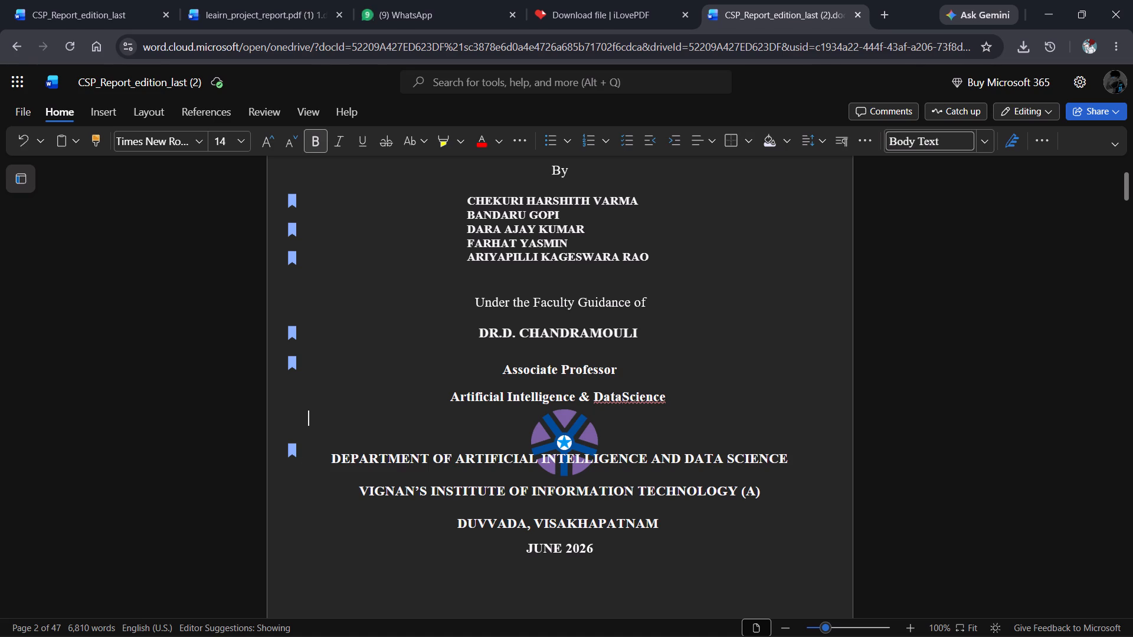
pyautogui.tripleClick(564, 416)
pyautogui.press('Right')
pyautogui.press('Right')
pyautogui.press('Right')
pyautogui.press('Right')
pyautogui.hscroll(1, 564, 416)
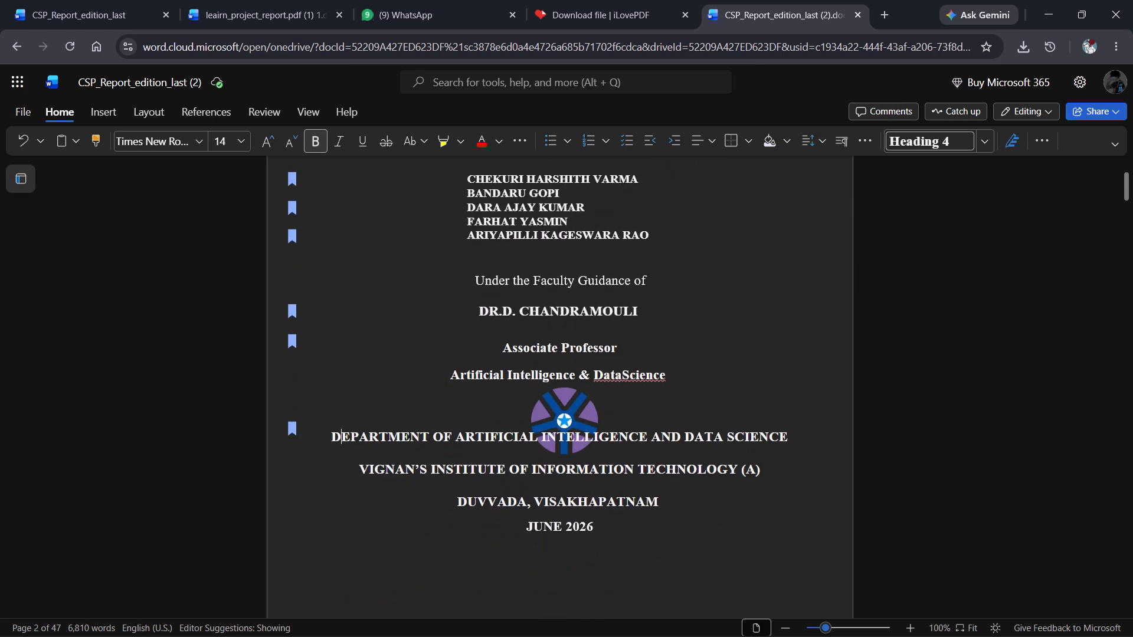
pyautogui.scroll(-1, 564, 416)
# Rename the document as CSP_Report_edition_final.
pyautogui.doubleClick(149, 75)
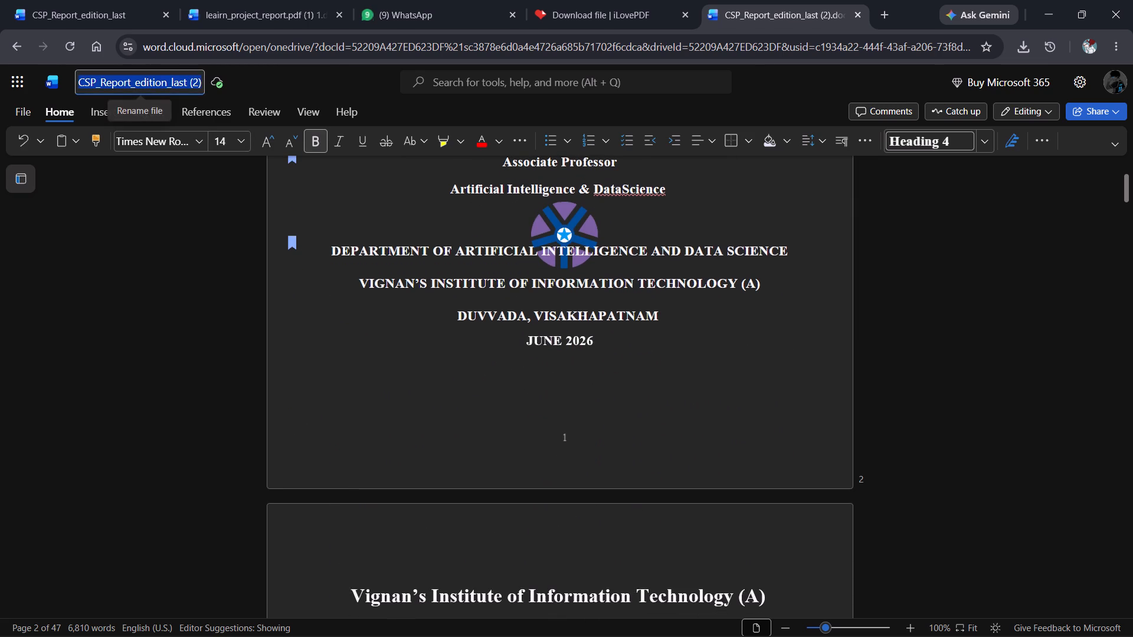
pyautogui.click(175, 86)
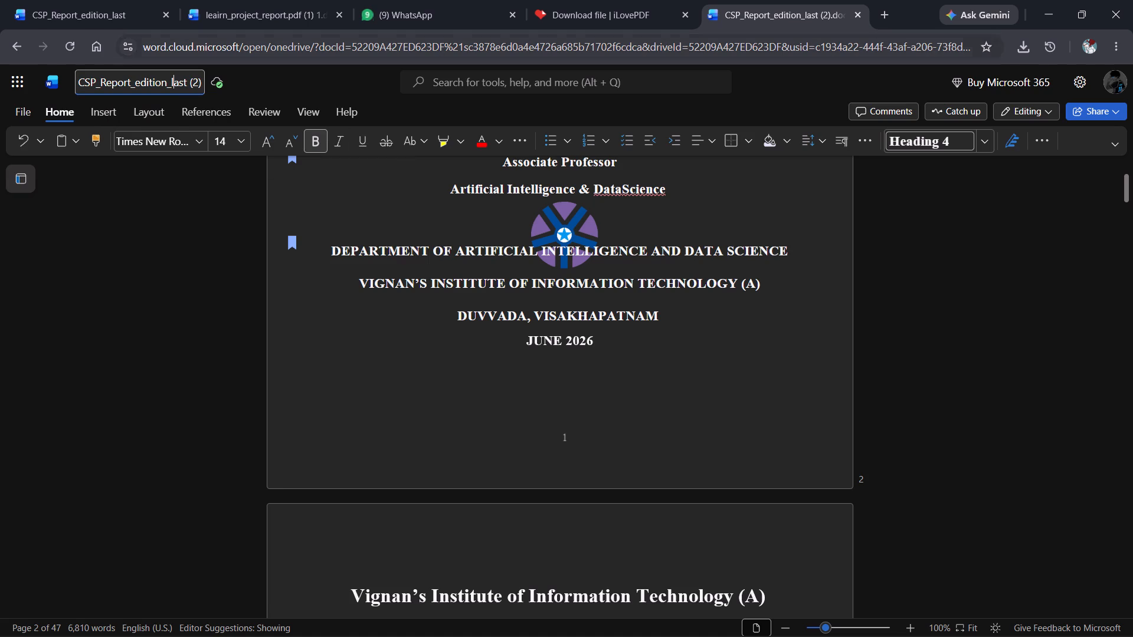
pyautogui.click(189, 86)
pyautogui.press('BackSpace')
pyautogui.press('BackSpace')
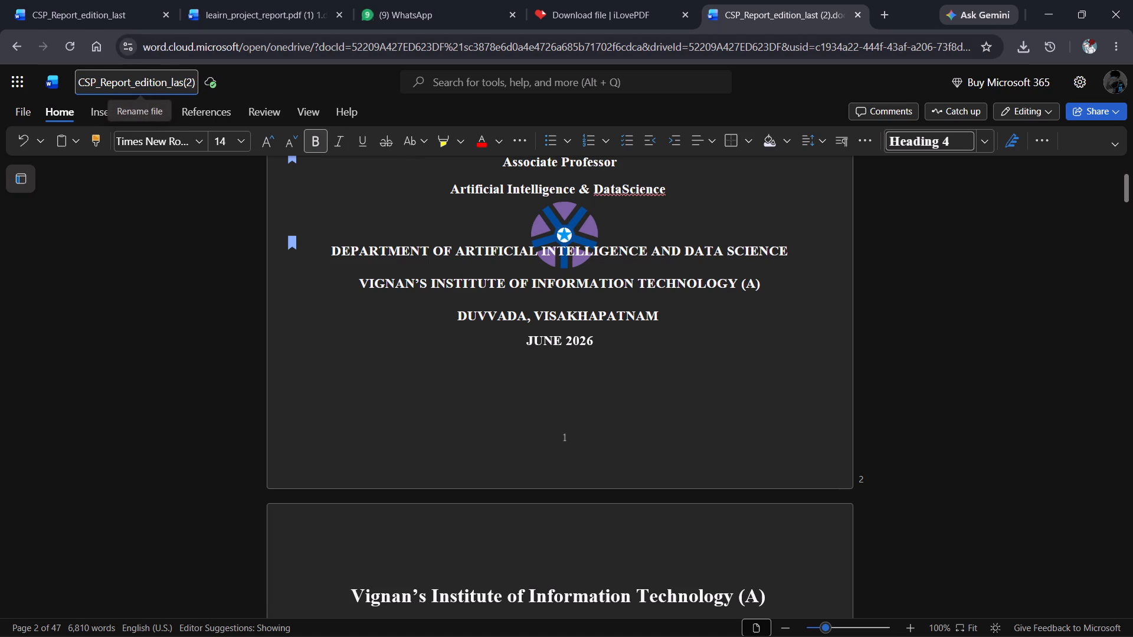
pyautogui.press('BackSpace')
pyautogui.press('BackSpace')
pyautogui.press('BackSpace')
pyautogui.write('final')
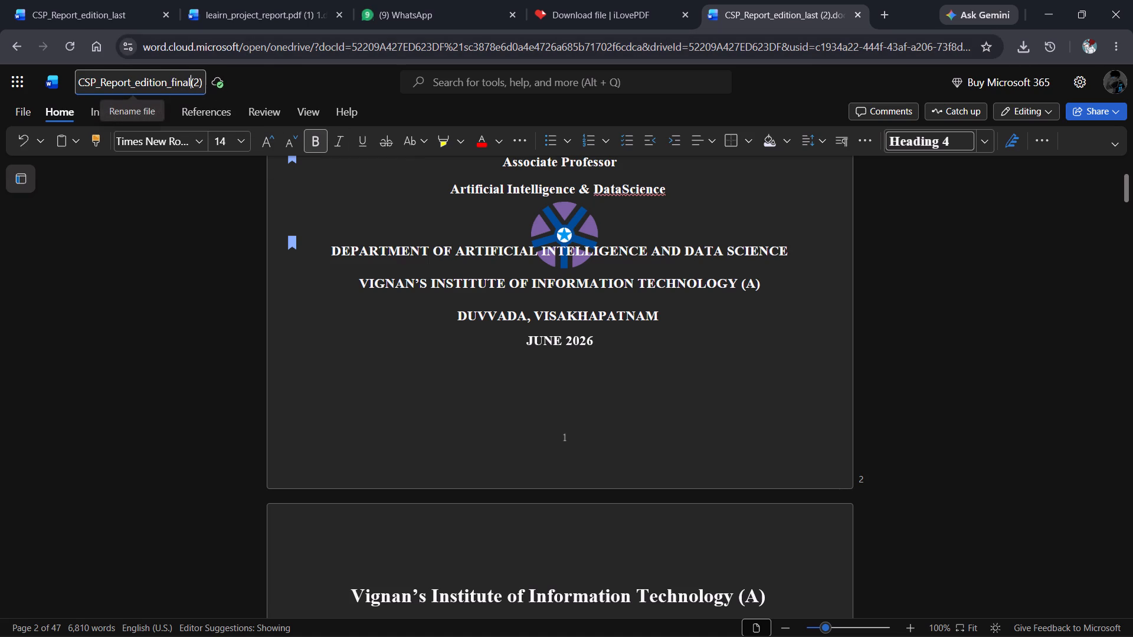
pyautogui.press('Delete')
pyautogui.press('Delete')
pyautogui.press('Delete')
pyautogui.press('Return')
# Insert space above the "DEPARTMENT OF ARTIFICIAL INTELLIGENCE AND DATA SCIENCE" heading on the title page so it sits below the round logo.
pyautogui.click(488, 221)
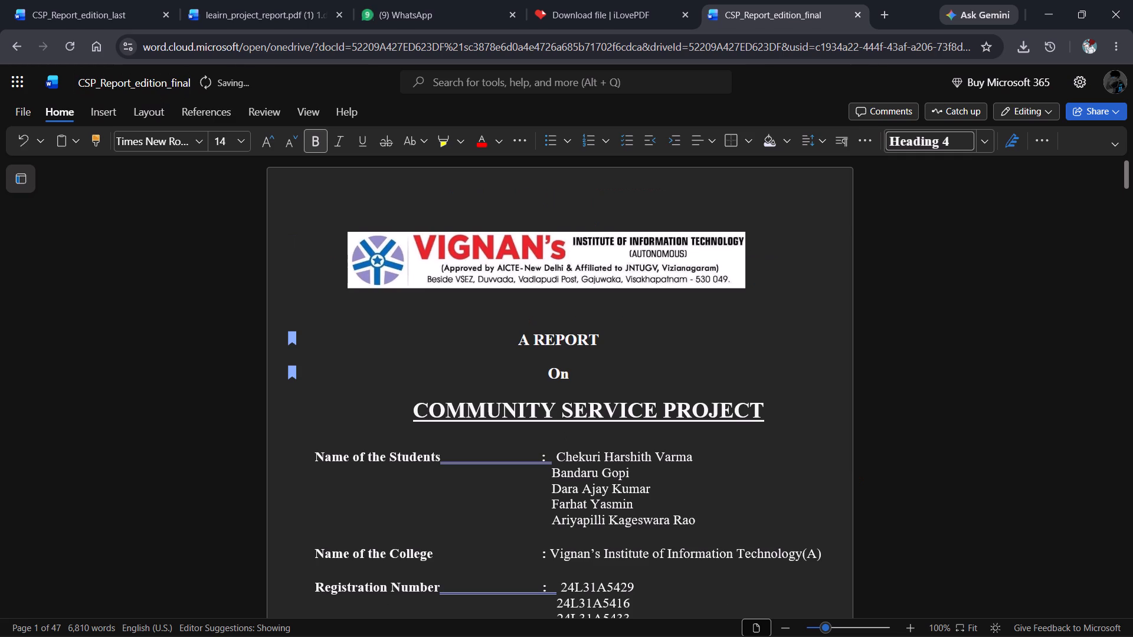
pyautogui.scroll(-9, 488, 221)
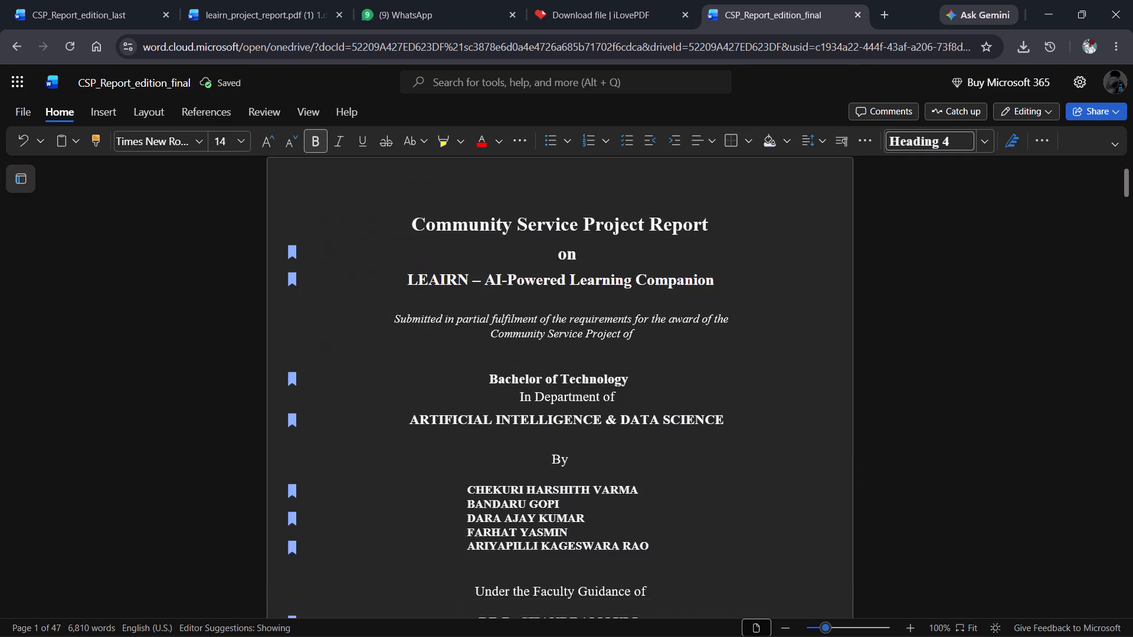
pyautogui.scroll(-6, 488, 221)
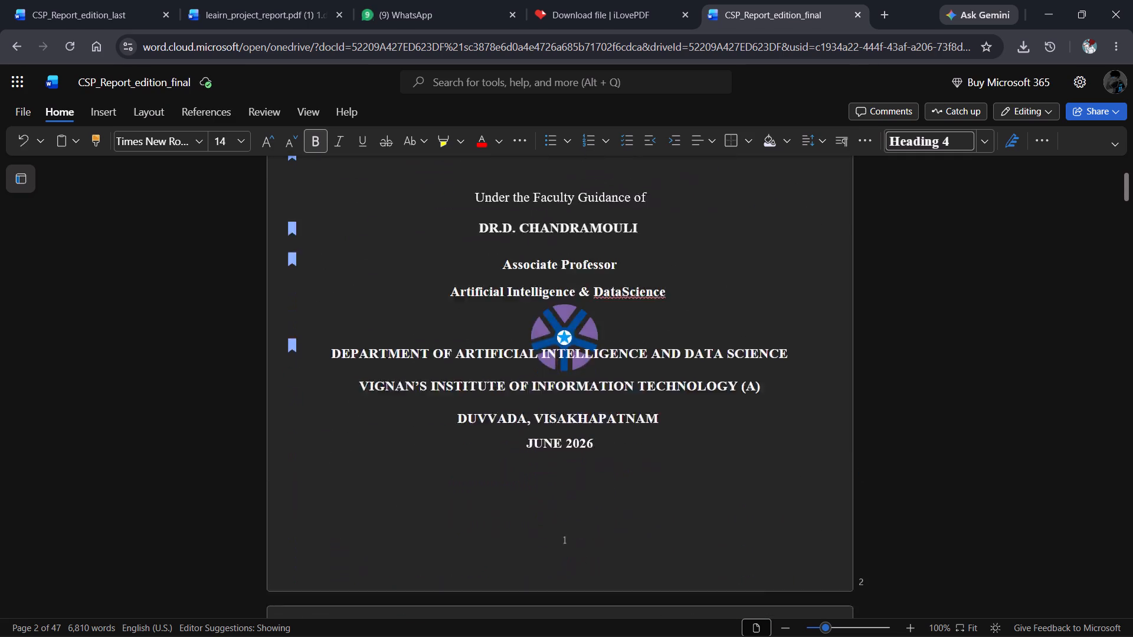
pyautogui.scroll(-2, 488, 221)
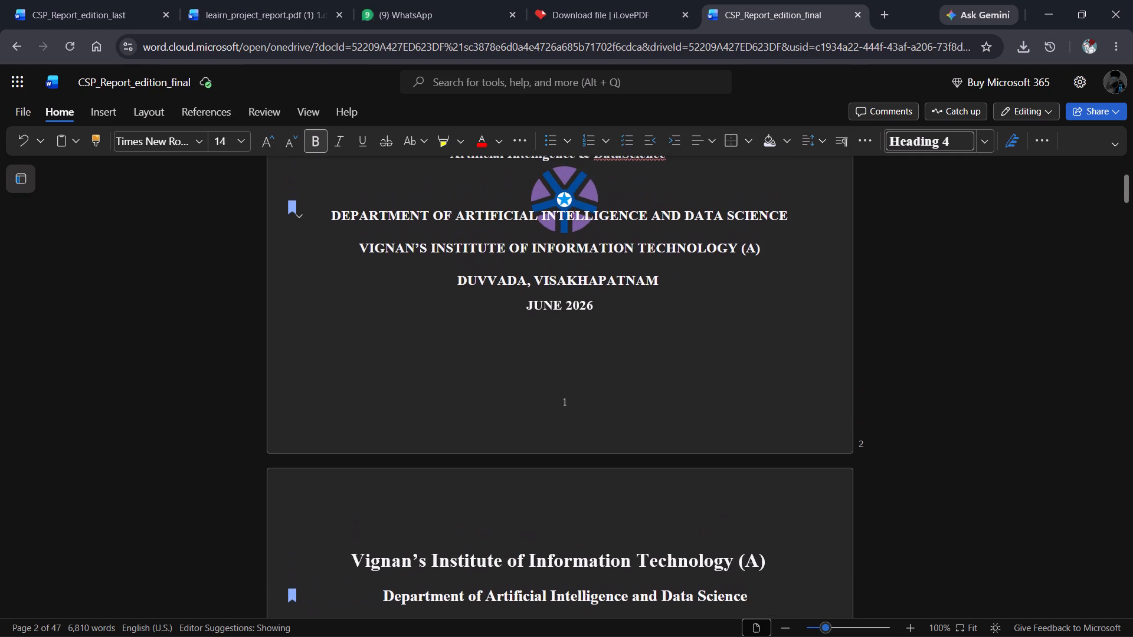
pyautogui.click(328, 217)
pyautogui.press('Return')
pyautogui.press('Return')
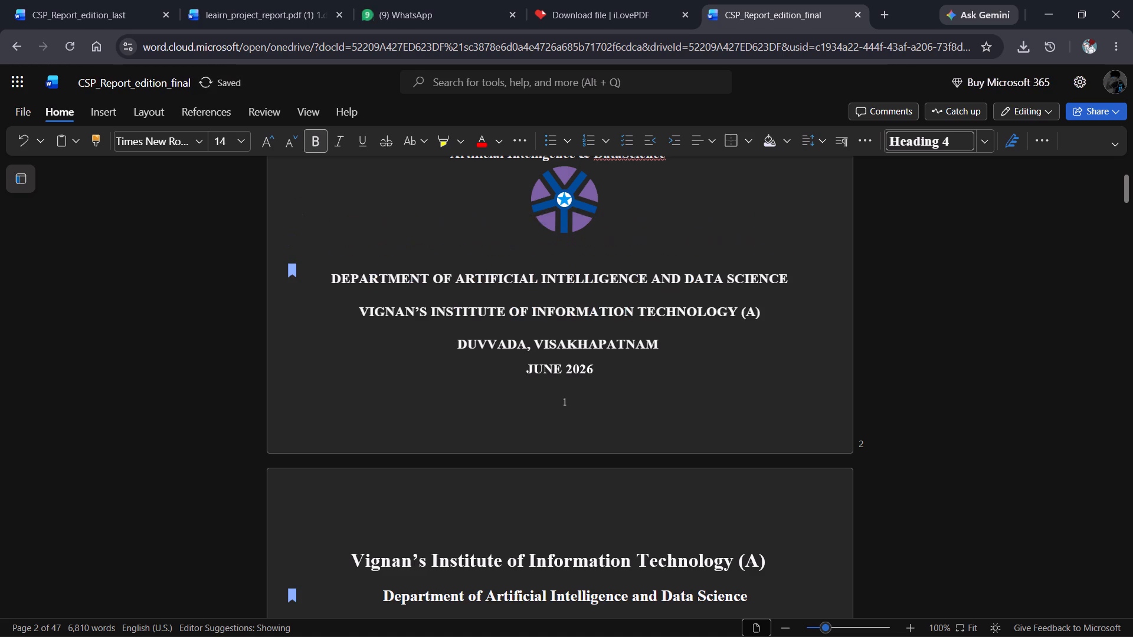
pyautogui.press('BackSpace')
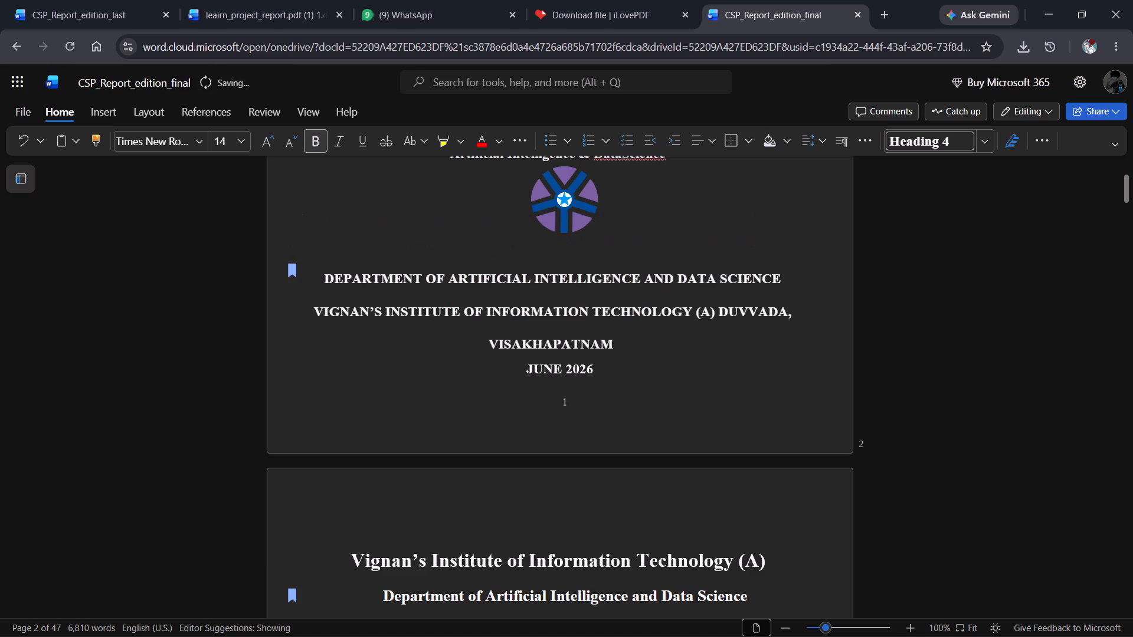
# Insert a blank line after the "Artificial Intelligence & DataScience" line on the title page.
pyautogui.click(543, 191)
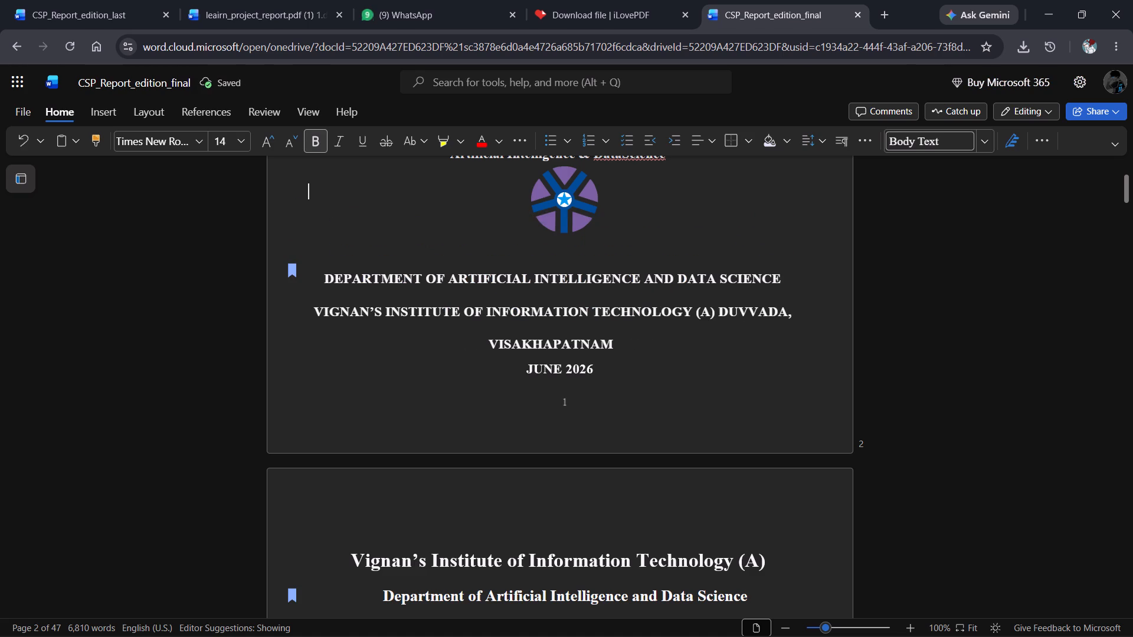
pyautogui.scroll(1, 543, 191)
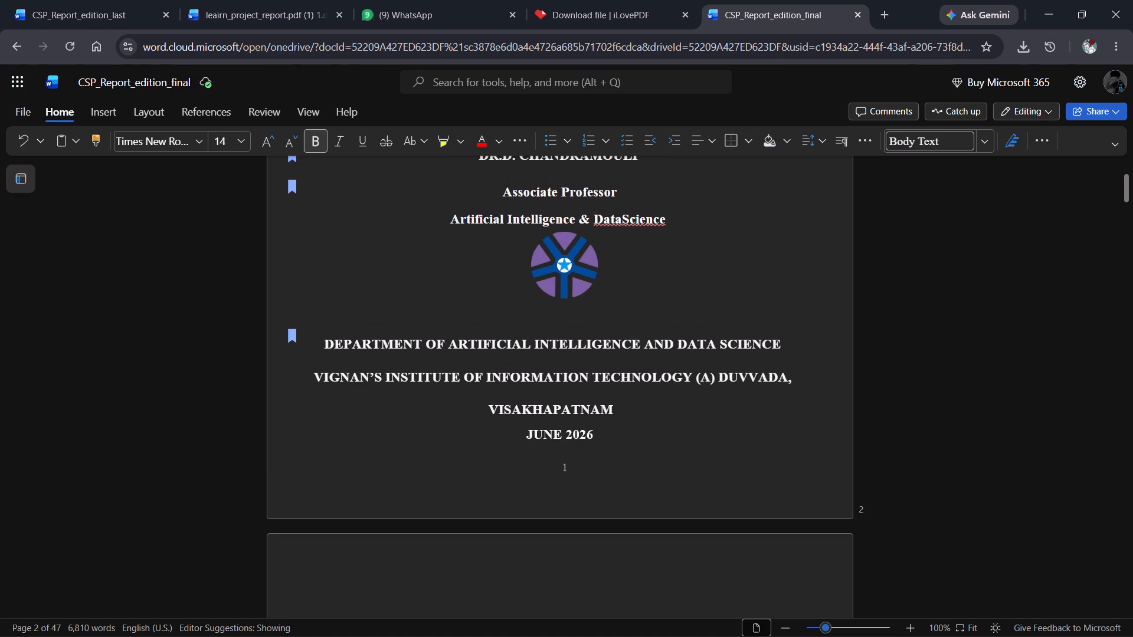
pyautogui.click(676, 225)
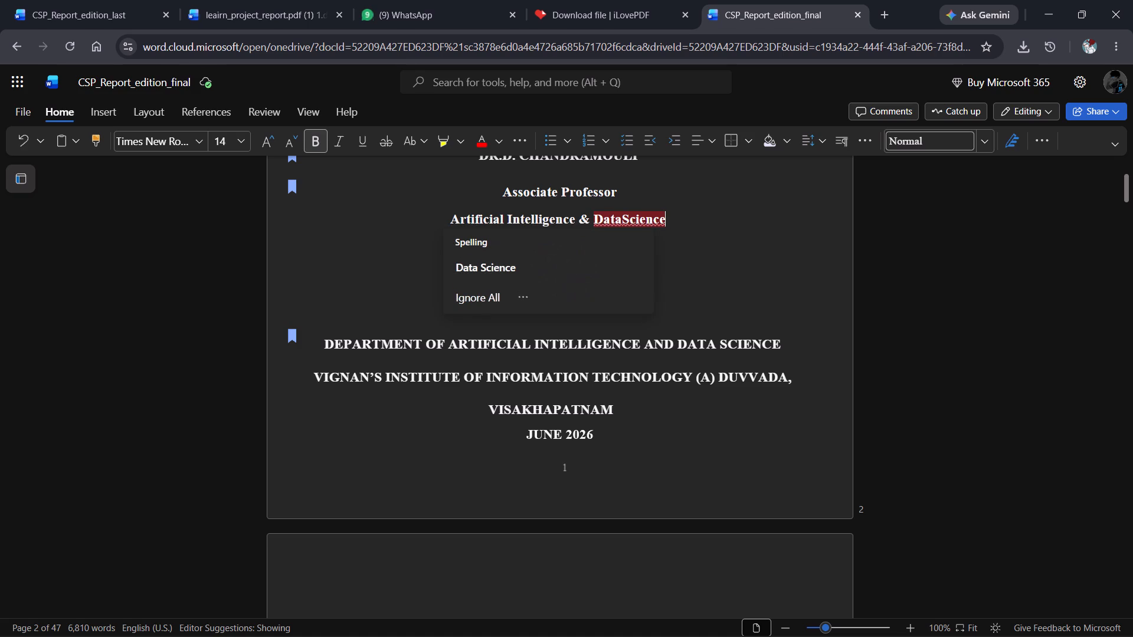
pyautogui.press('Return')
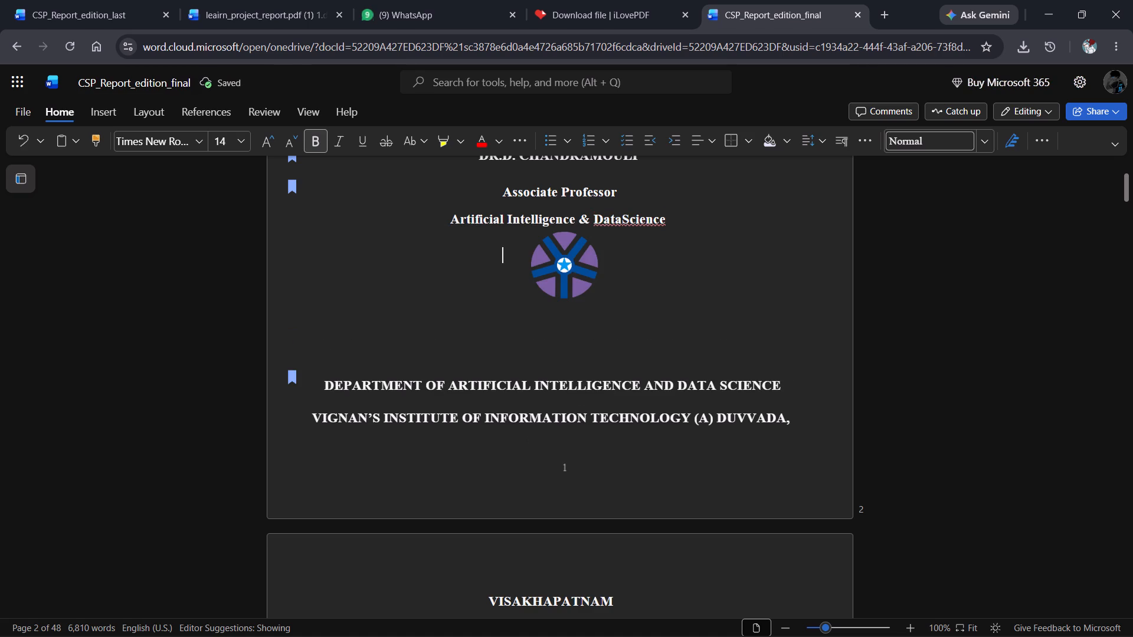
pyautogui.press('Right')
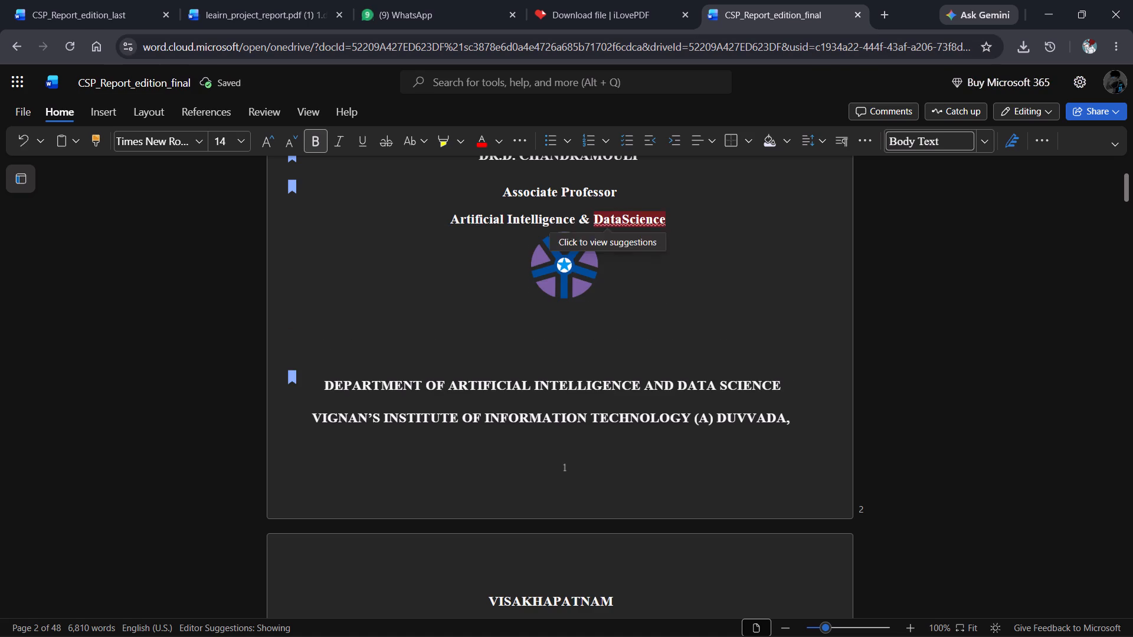
# Select the round institute logo on the title page and switch the ribbon layout to Classic Ribbon.
pyautogui.click(585, 242)
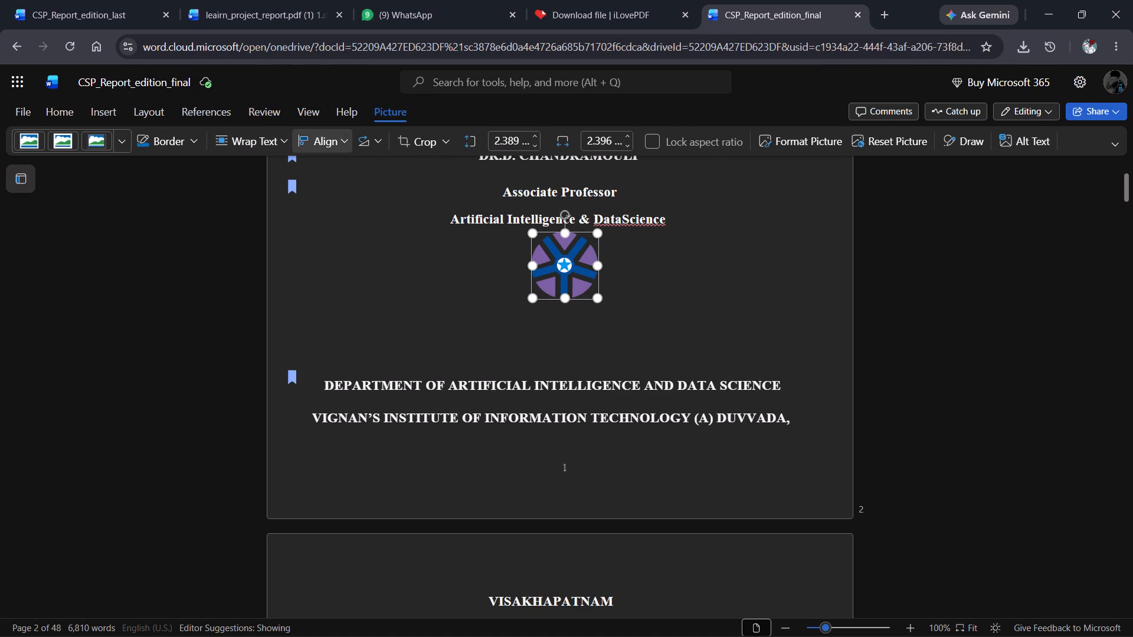
pyautogui.click(1116, 147)
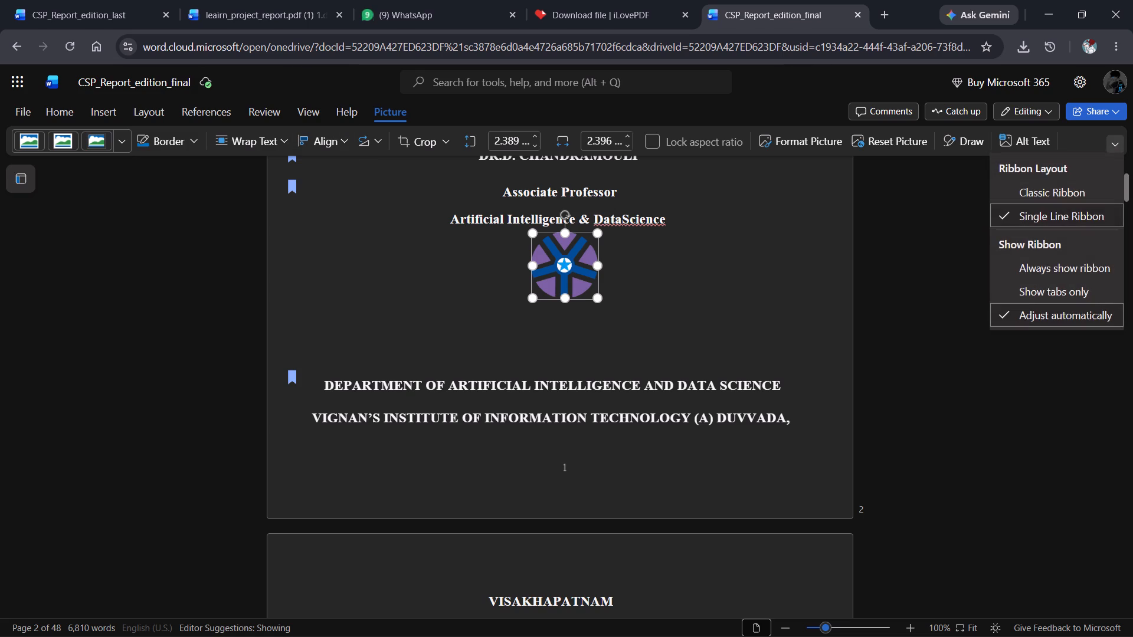
pyautogui.click(1062, 189)
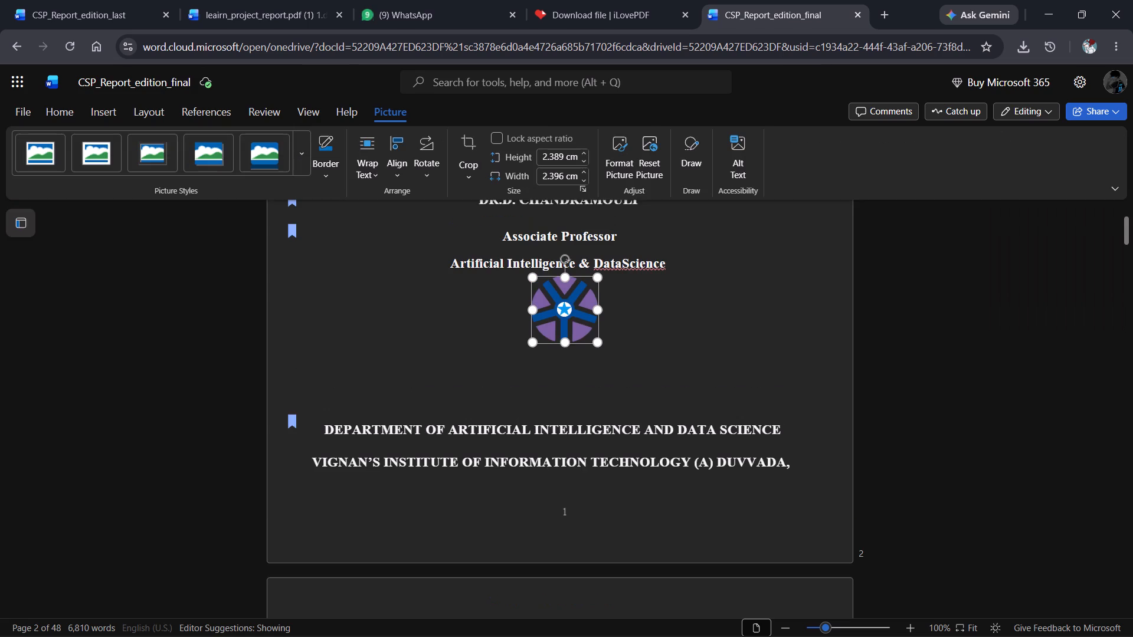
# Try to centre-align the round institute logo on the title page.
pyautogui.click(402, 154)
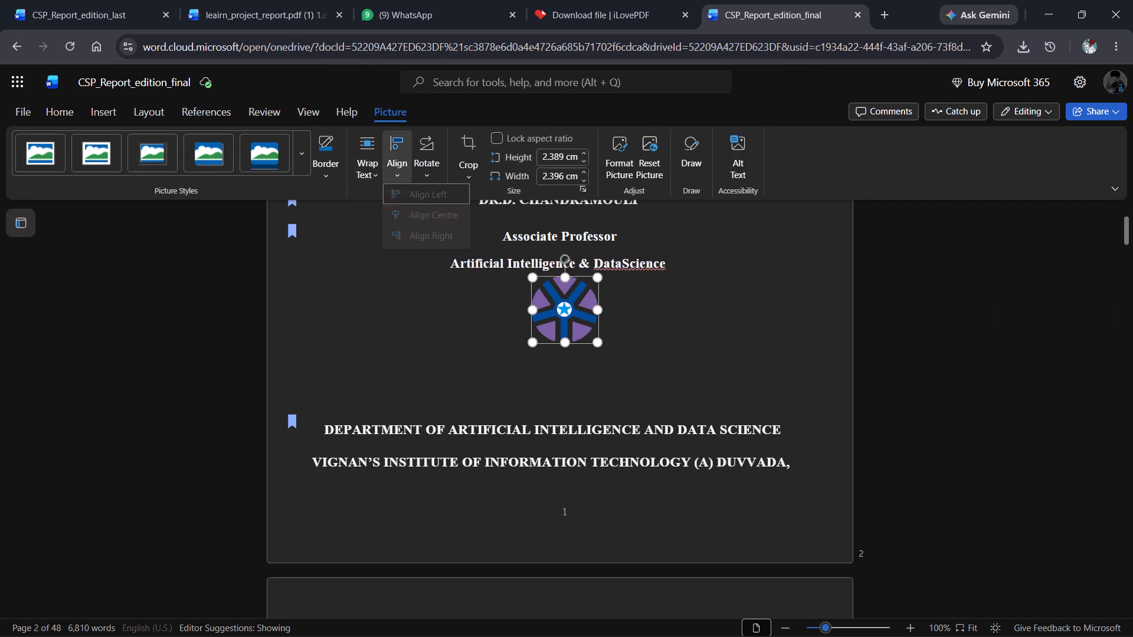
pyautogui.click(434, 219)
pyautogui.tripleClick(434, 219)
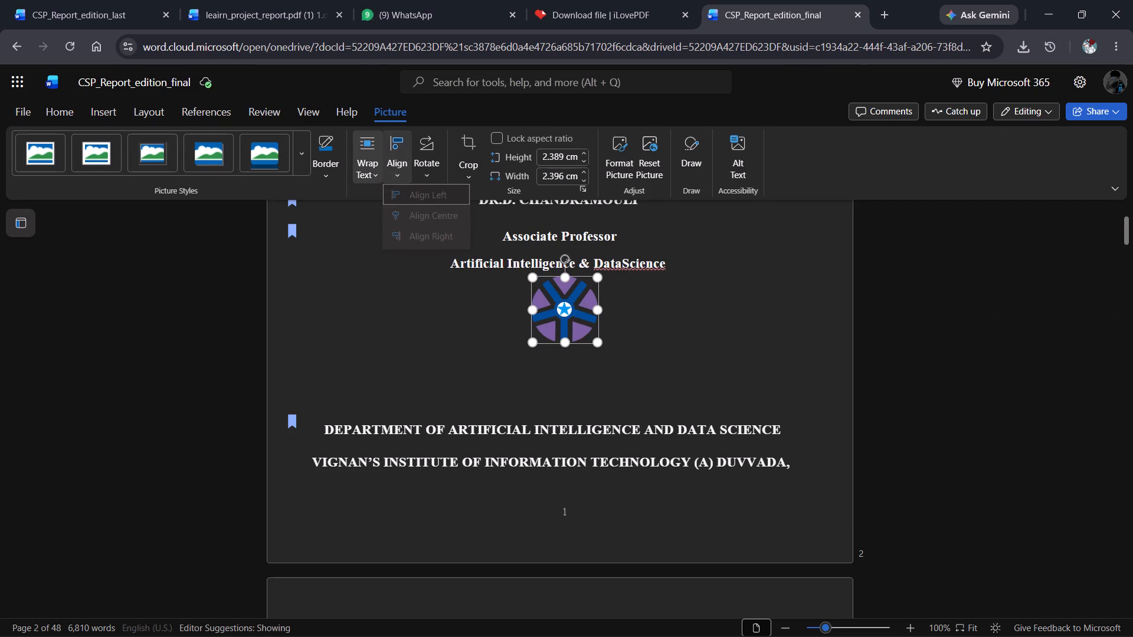
# Set the text wrapping of the round institute logo to In Front of Text.
pyautogui.click(362, 165)
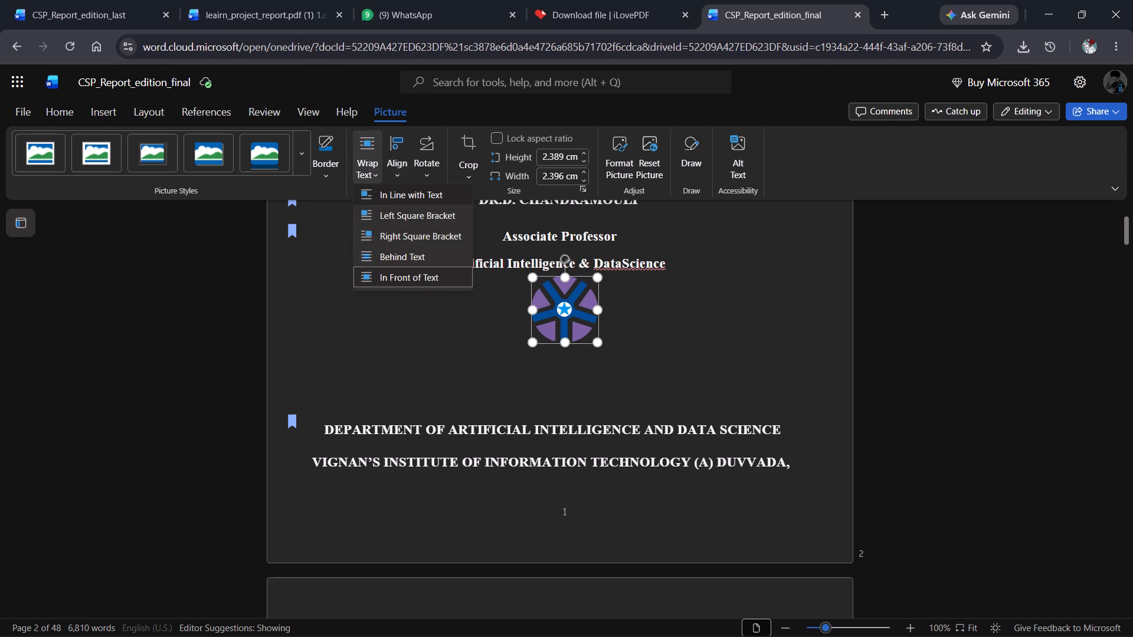
pyautogui.click(414, 273)
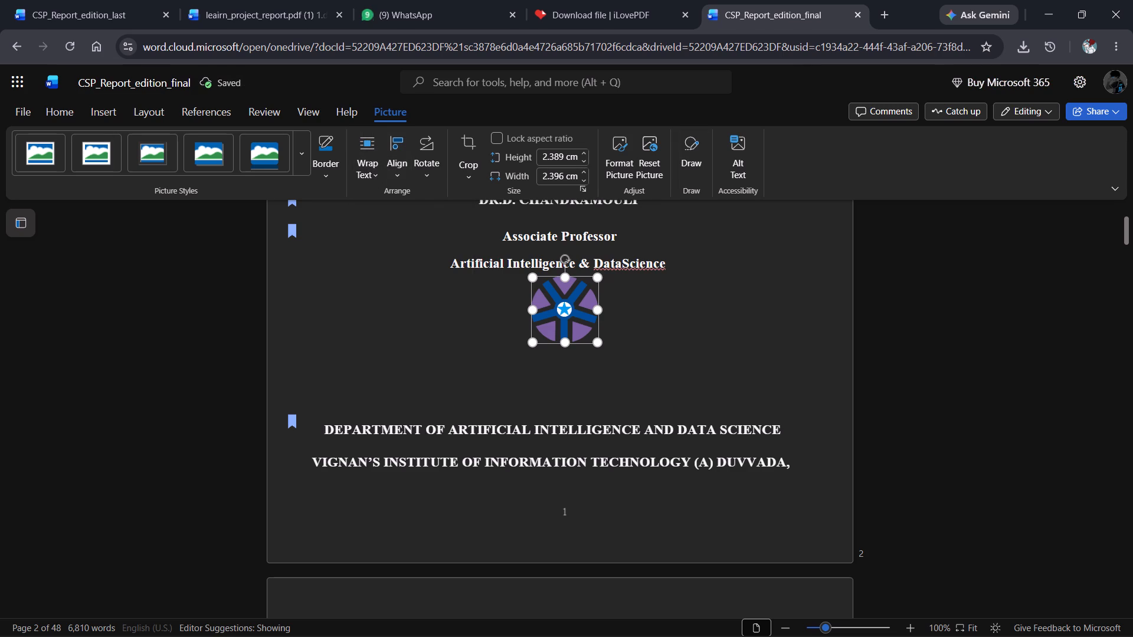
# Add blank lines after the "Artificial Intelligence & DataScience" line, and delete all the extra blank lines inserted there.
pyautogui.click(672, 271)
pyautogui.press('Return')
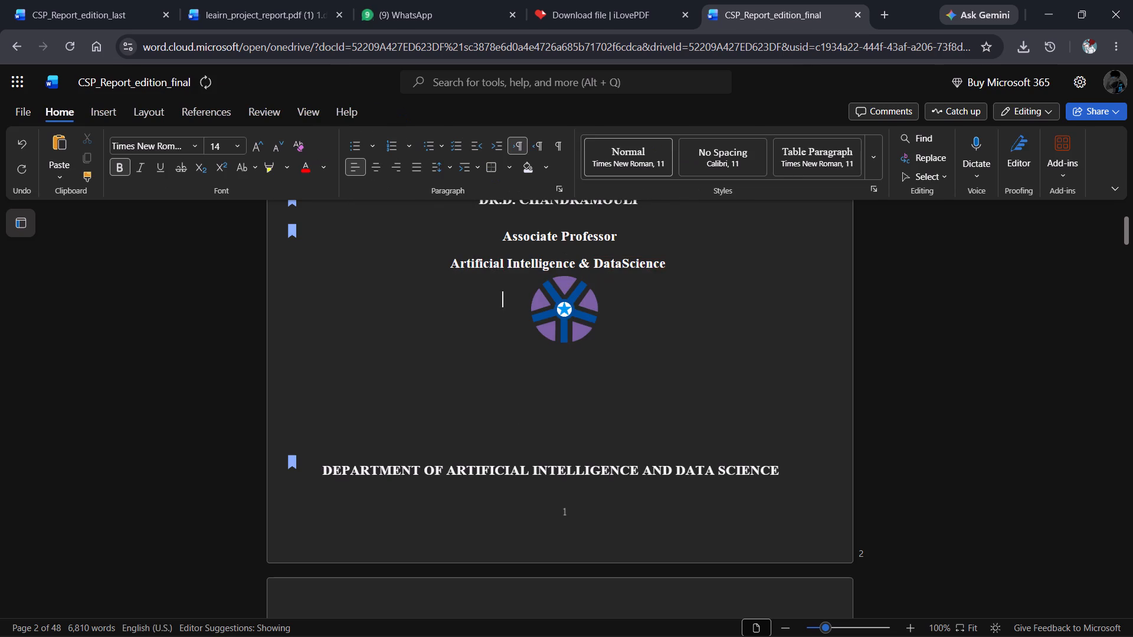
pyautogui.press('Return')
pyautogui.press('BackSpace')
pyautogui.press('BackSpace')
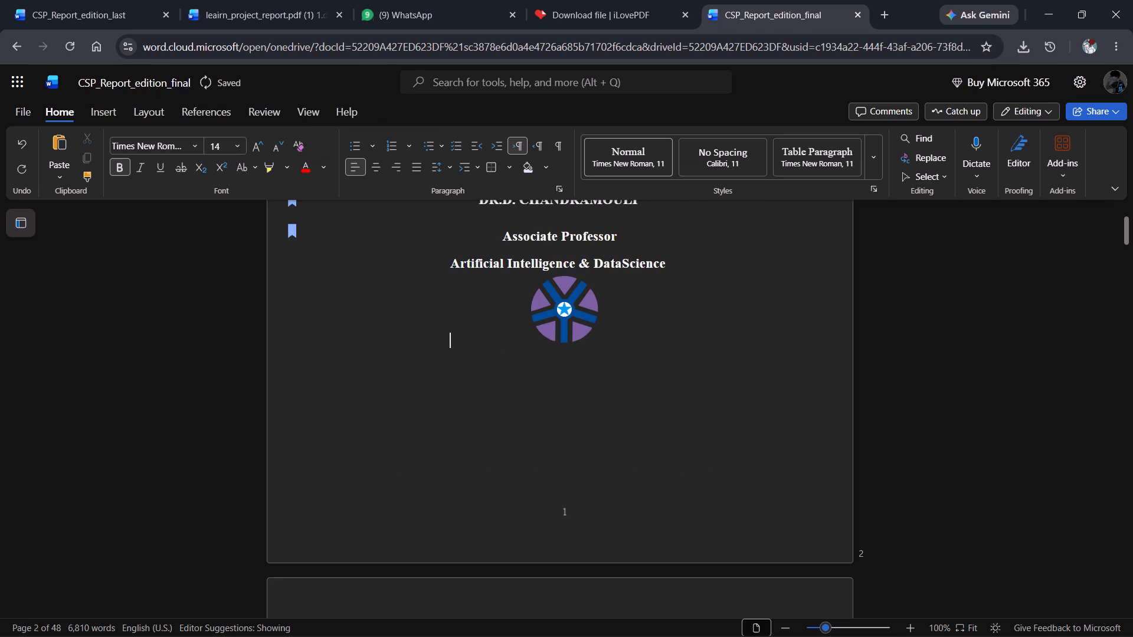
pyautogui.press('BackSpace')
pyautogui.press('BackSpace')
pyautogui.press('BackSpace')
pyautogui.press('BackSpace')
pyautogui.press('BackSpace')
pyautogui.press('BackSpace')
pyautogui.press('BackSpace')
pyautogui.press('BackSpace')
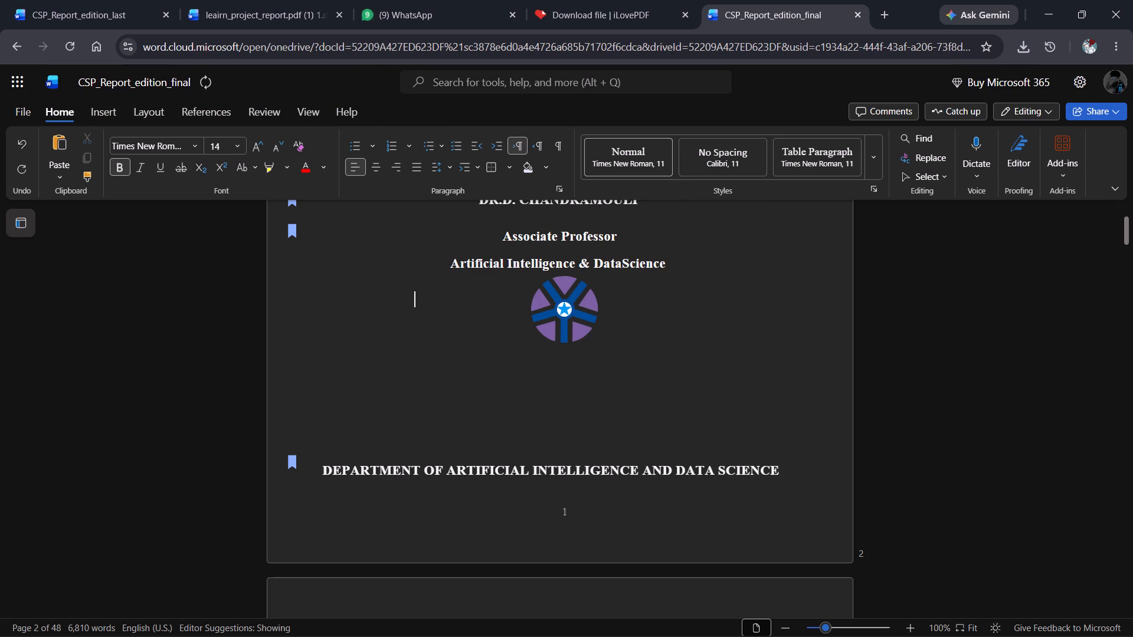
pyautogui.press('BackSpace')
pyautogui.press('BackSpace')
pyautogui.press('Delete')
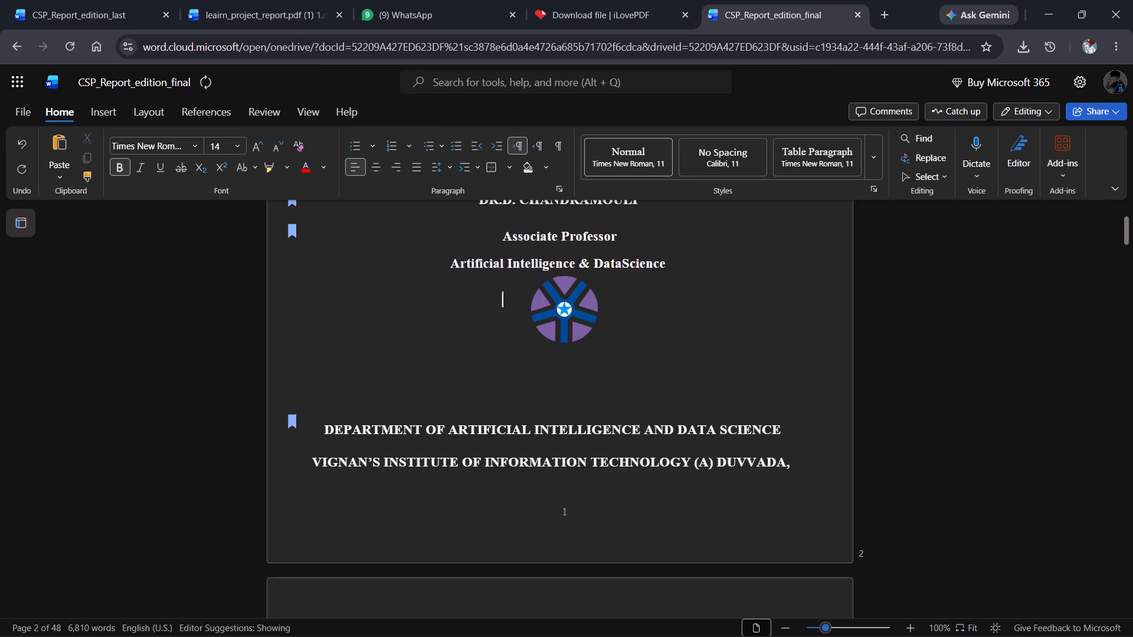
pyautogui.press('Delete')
# Remove the indent before "Associate Professor" and place that text on a centred line directly beneath the faculty guide's name.
pyautogui.scroll(1, 672, 271)
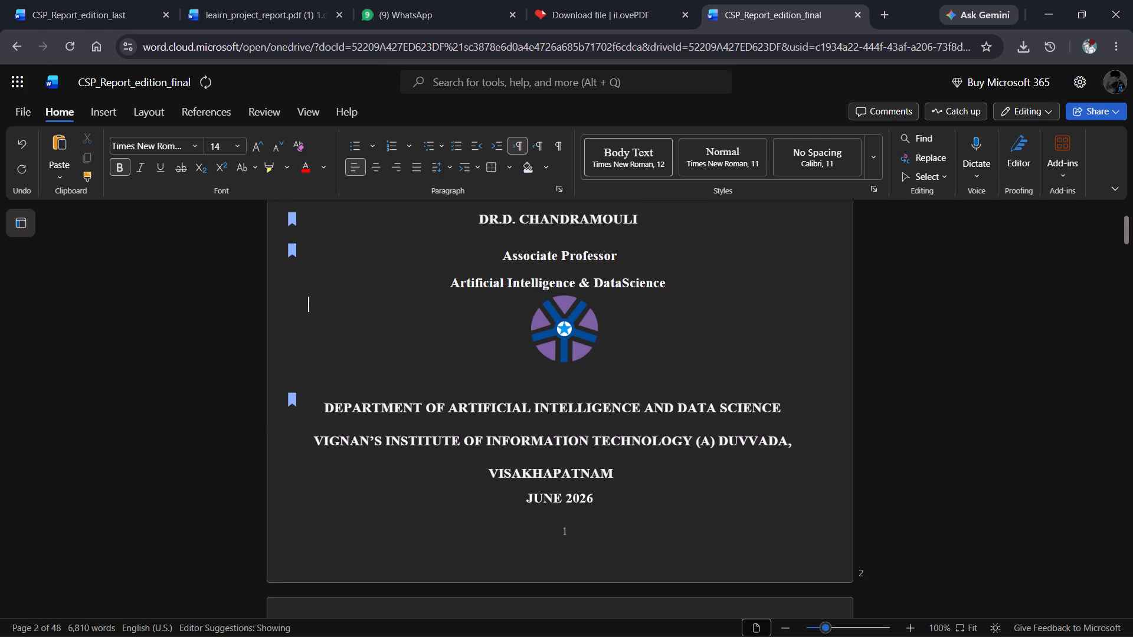
pyautogui.scroll(1, 672, 271)
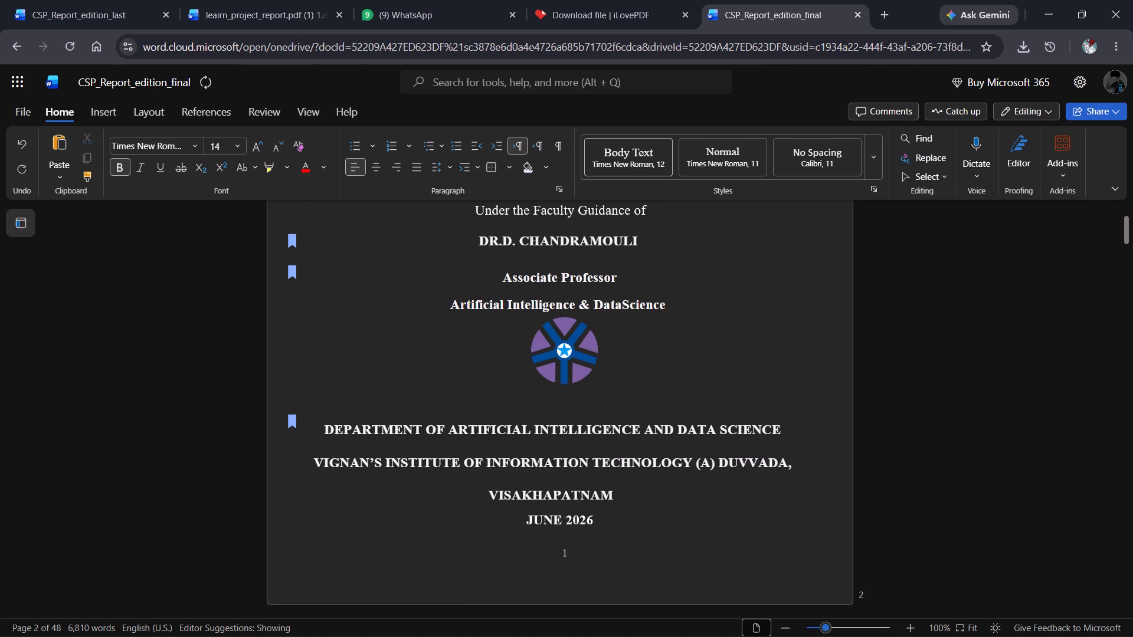
pyautogui.click(679, 307)
pyautogui.click(503, 273)
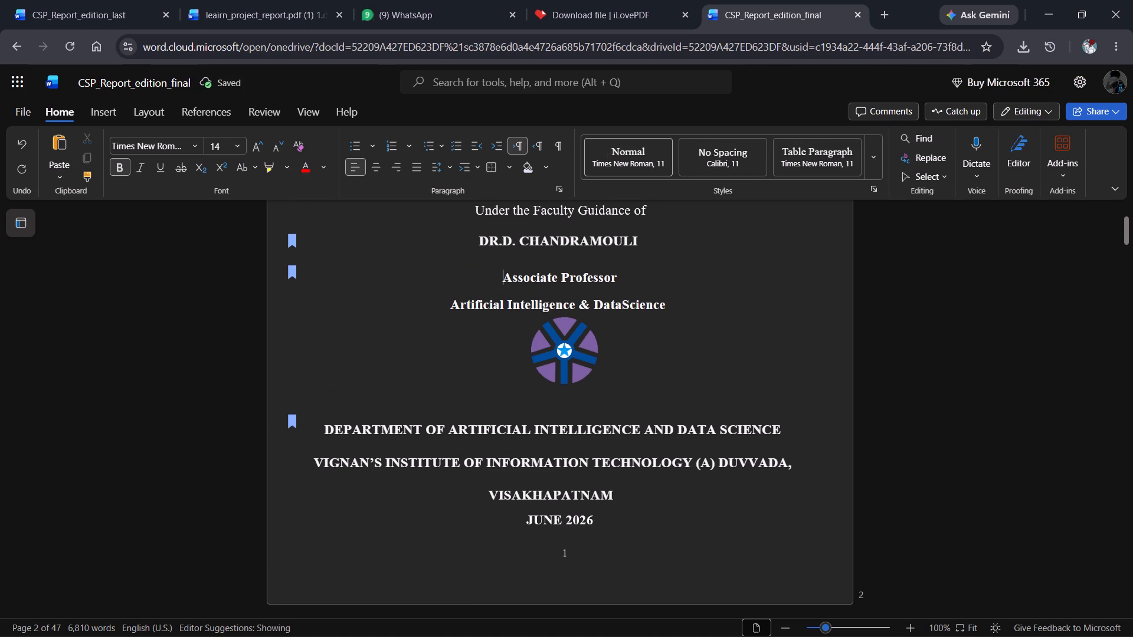
pyautogui.press('BackSpace')
pyautogui.press('BackSpace')
pyautogui.press('BackSpace')
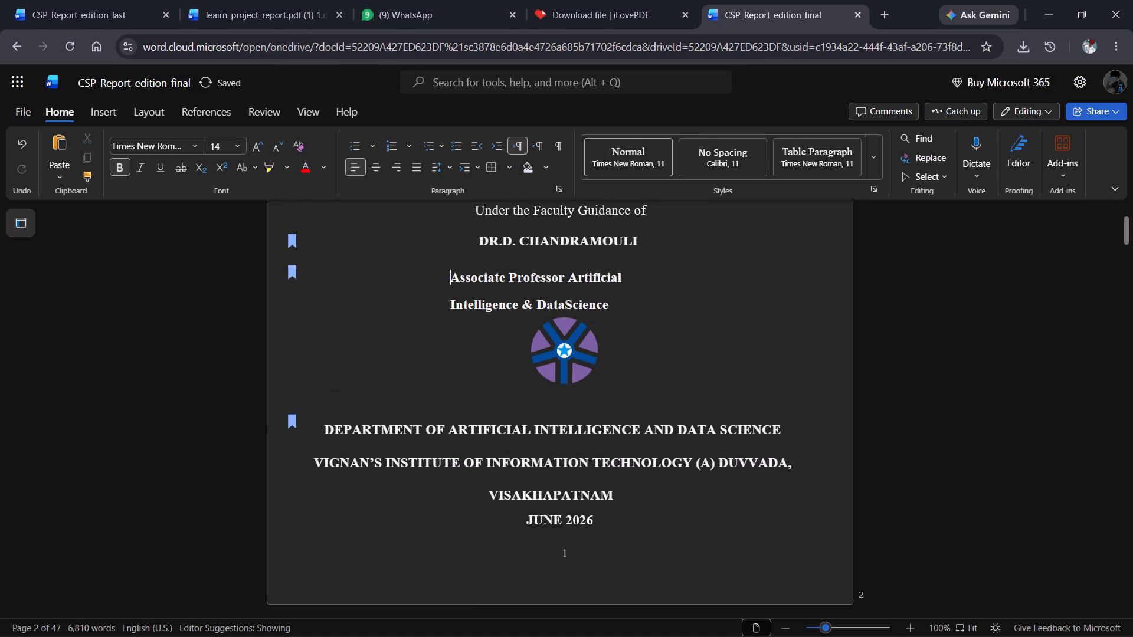
pyautogui.press('BackSpace')
pyautogui.press('BackSpace')
pyautogui.press('BackSpace')
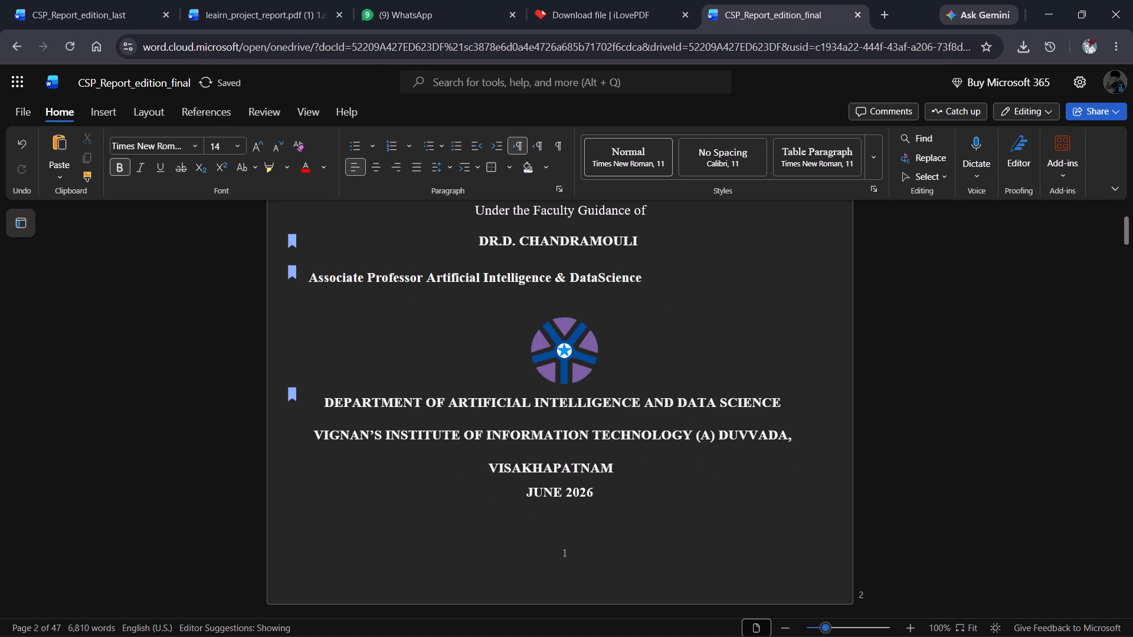
pyautogui.press('BackSpace')
pyautogui.press('Return')
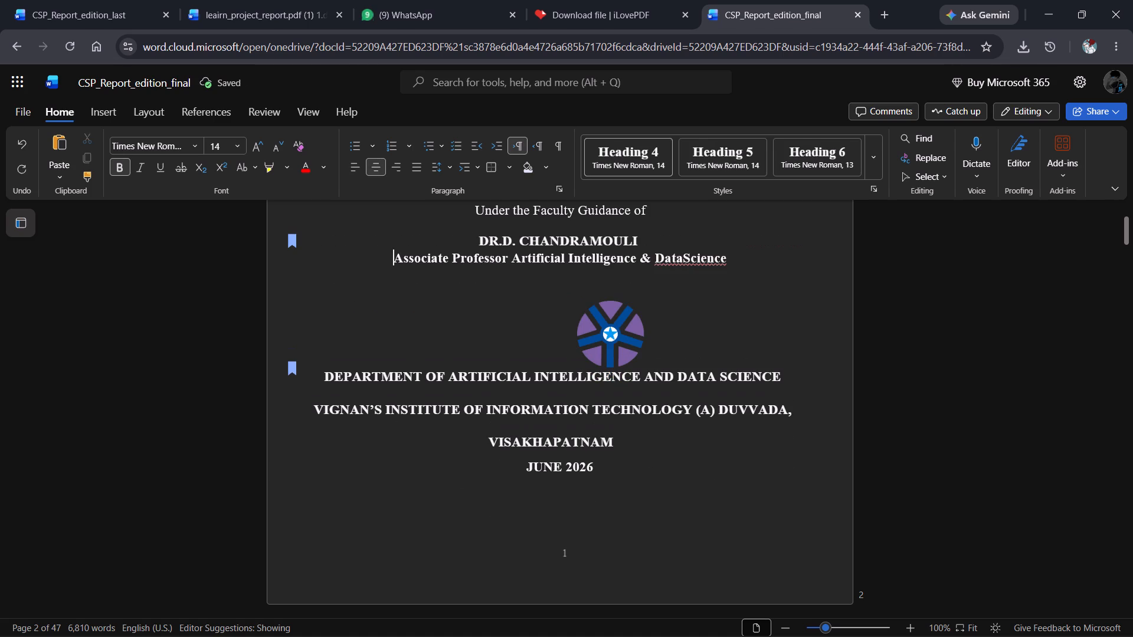
# Break the line after "Associate Professor" so "Artificial Intelligence & DataScience" sits on its own line.
pyautogui.click(515, 248)
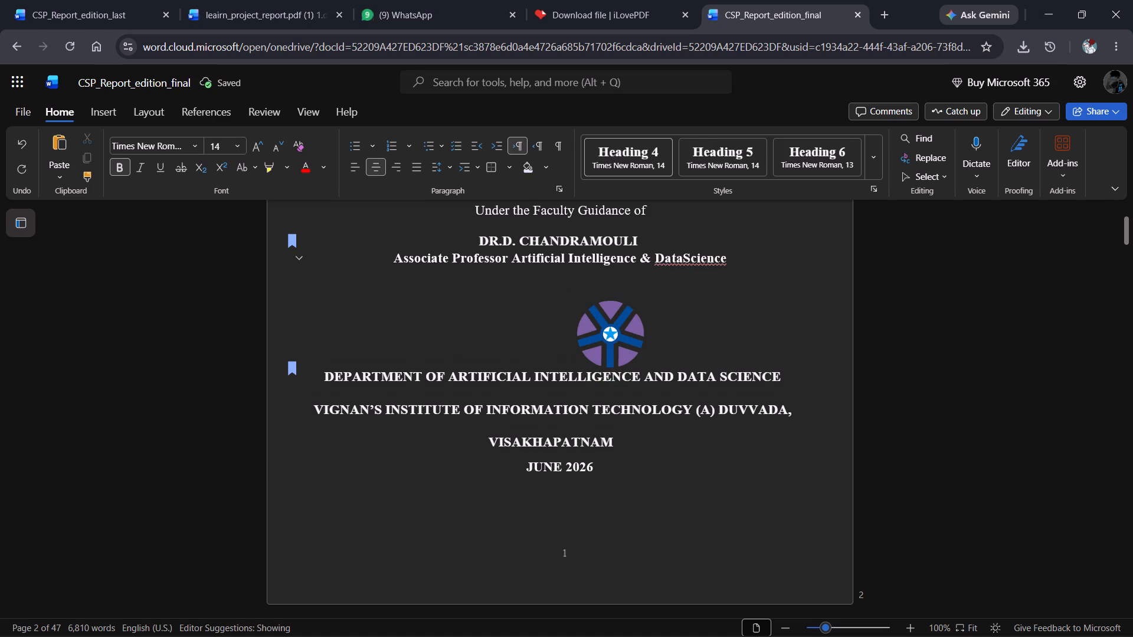
pyautogui.click(509, 251)
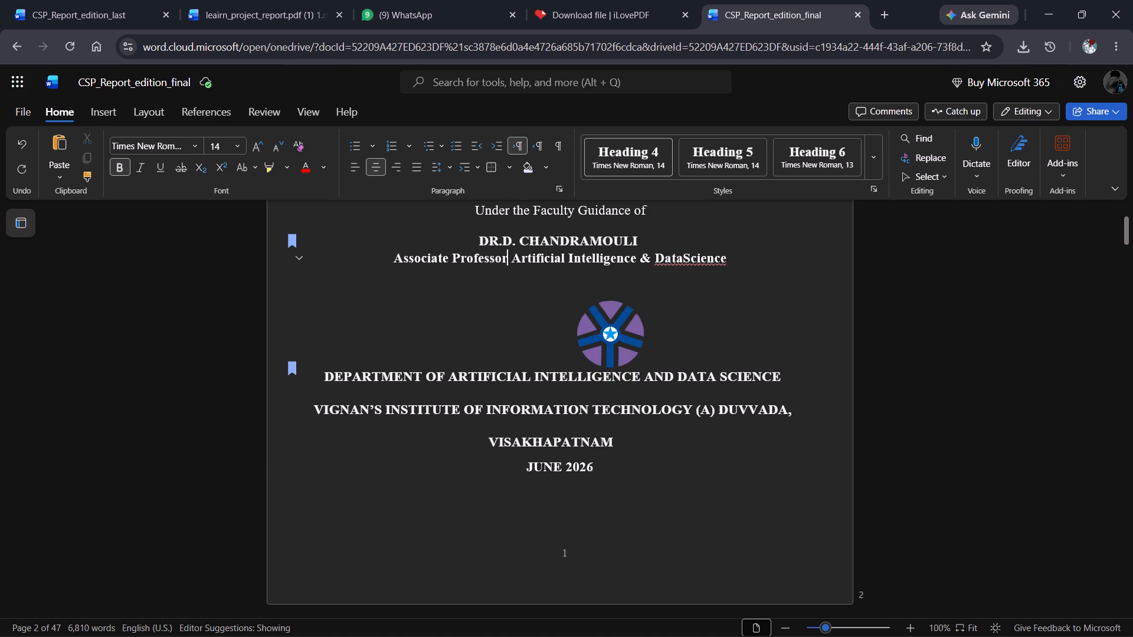
pyautogui.press('Return')
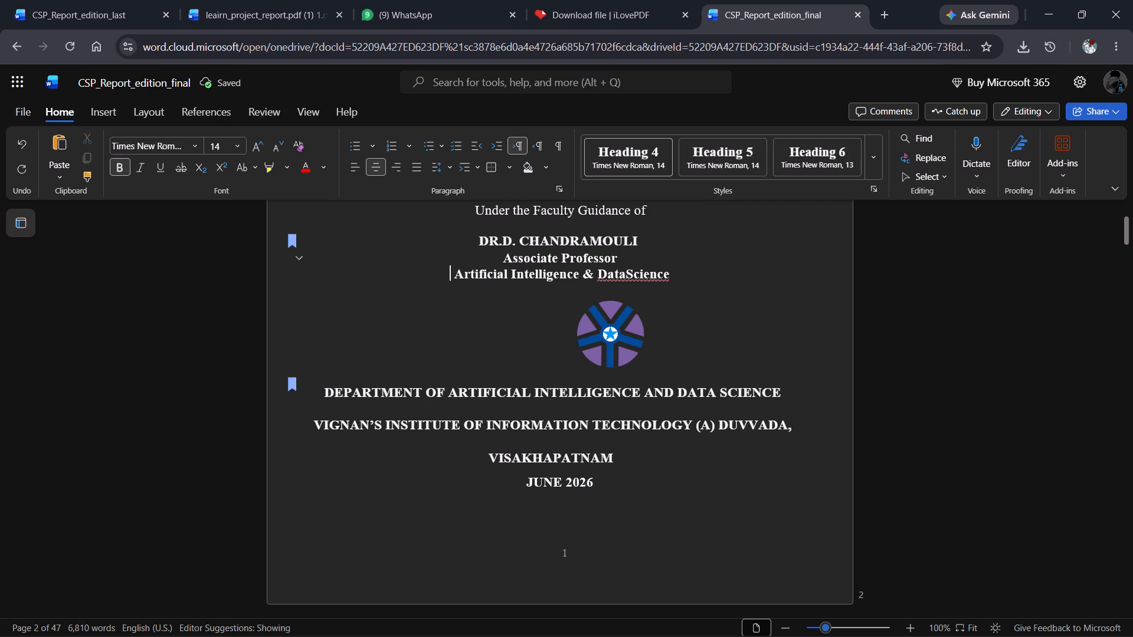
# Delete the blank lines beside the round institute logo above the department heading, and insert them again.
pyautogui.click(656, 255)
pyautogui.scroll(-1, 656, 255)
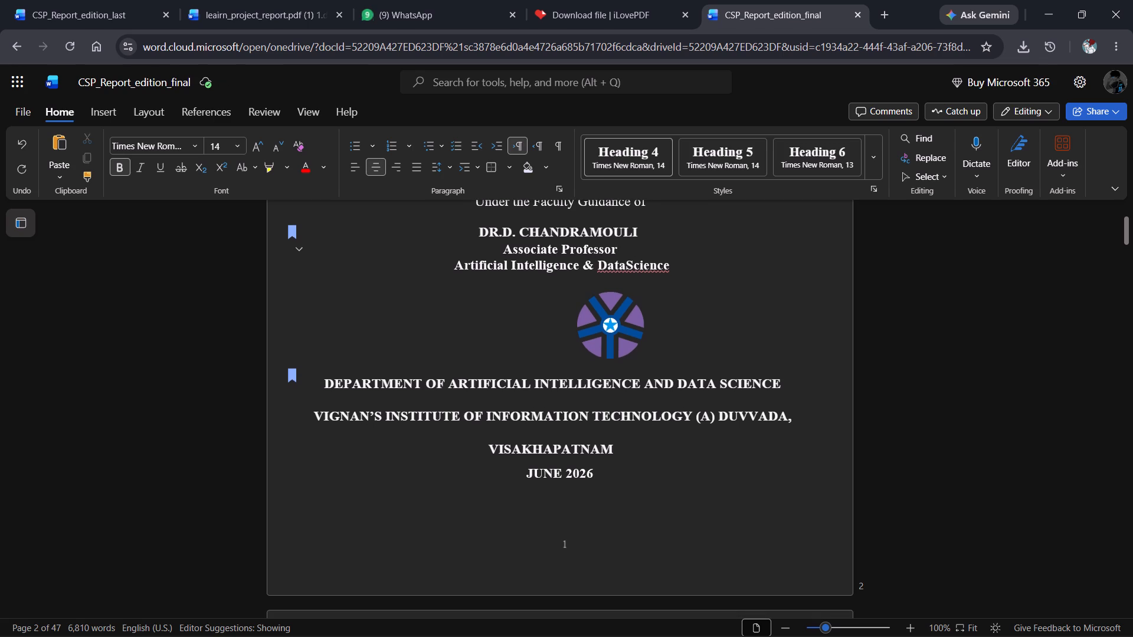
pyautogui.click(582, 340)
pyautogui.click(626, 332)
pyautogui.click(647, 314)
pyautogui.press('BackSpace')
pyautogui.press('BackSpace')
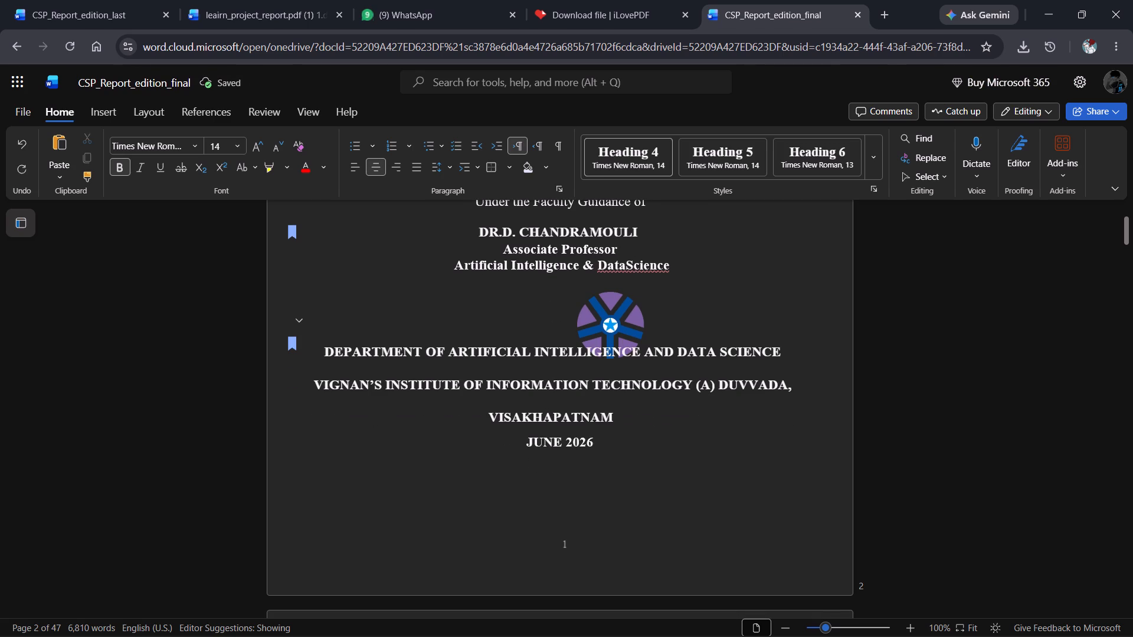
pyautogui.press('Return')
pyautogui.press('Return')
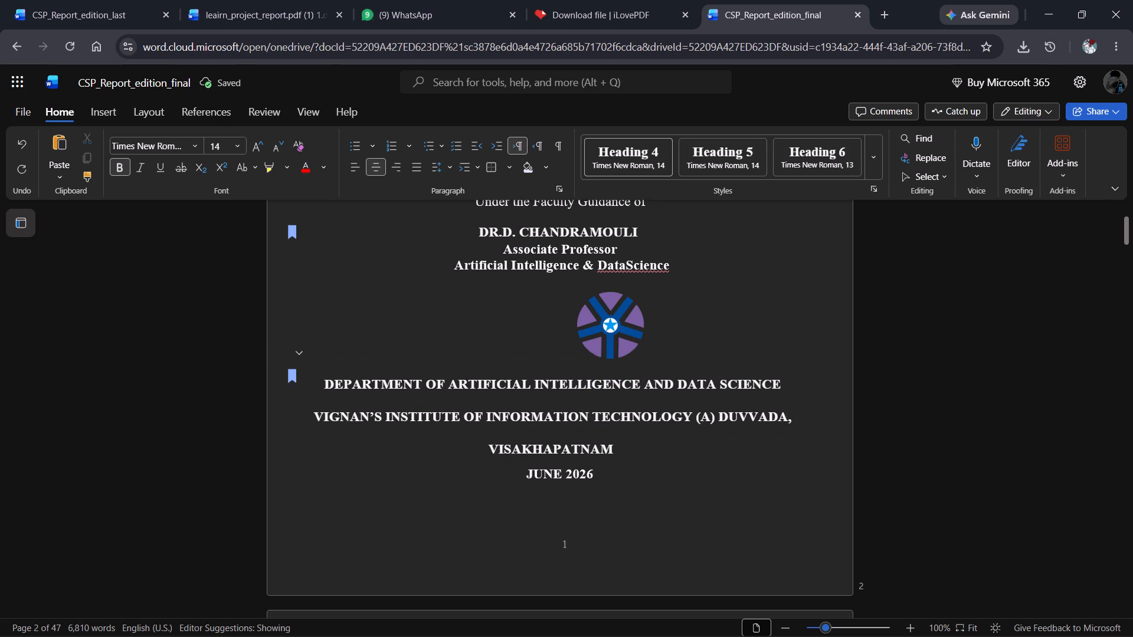
# Undo the recent title page edits back to where blank lines were added beneath the "Artificial Intelligence & DataScience" line.
pyautogui.hotkey('ctrl', 'z')
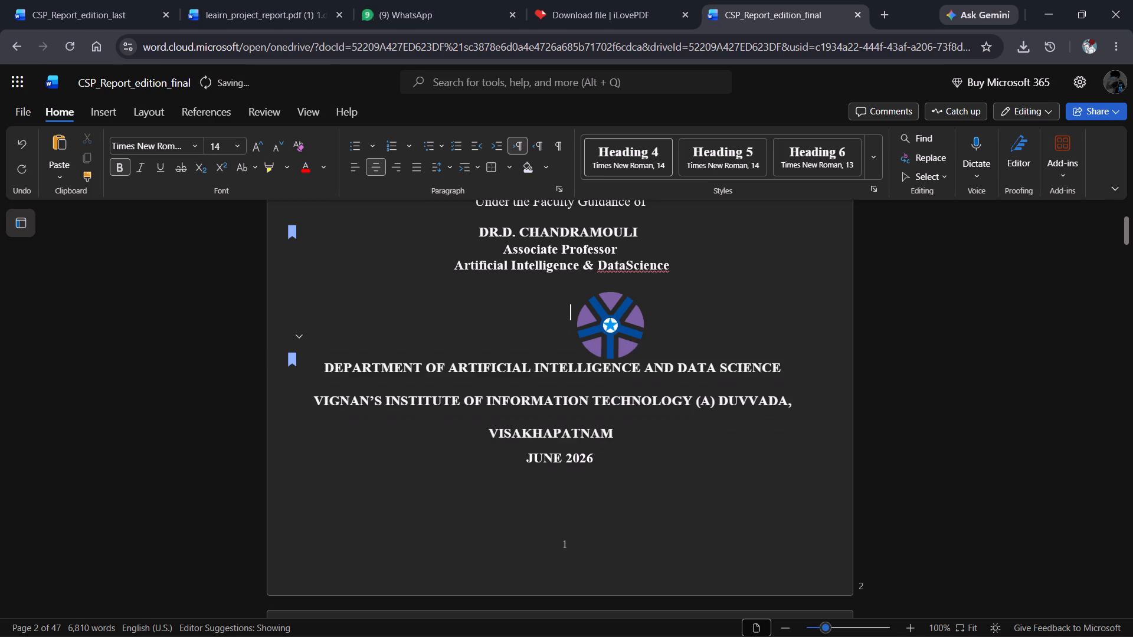
pyautogui.hotkey('ctrl', 'z')
pyautogui.hotkey('ctrl', 'z')
pyautogui.hotkey('ctrl', 'z')
pyautogui.hotkey('ctrl', 'z')
pyautogui.hotkey('ctrl', 'z')
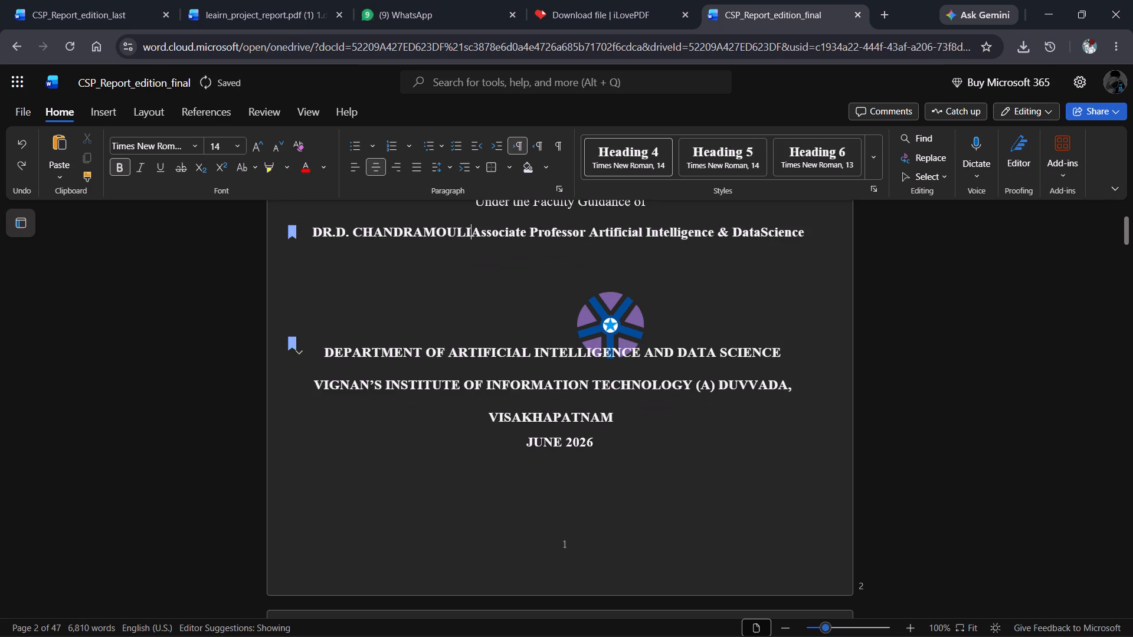
pyautogui.hotkey('ctrl', 'z')
pyautogui.hotkey('ctrl', 'z')
pyautogui.hotkey('ctrl', 'z')
pyautogui.hotkey('ctrl', 'z')
pyautogui.hotkey('ctrl', 'z')
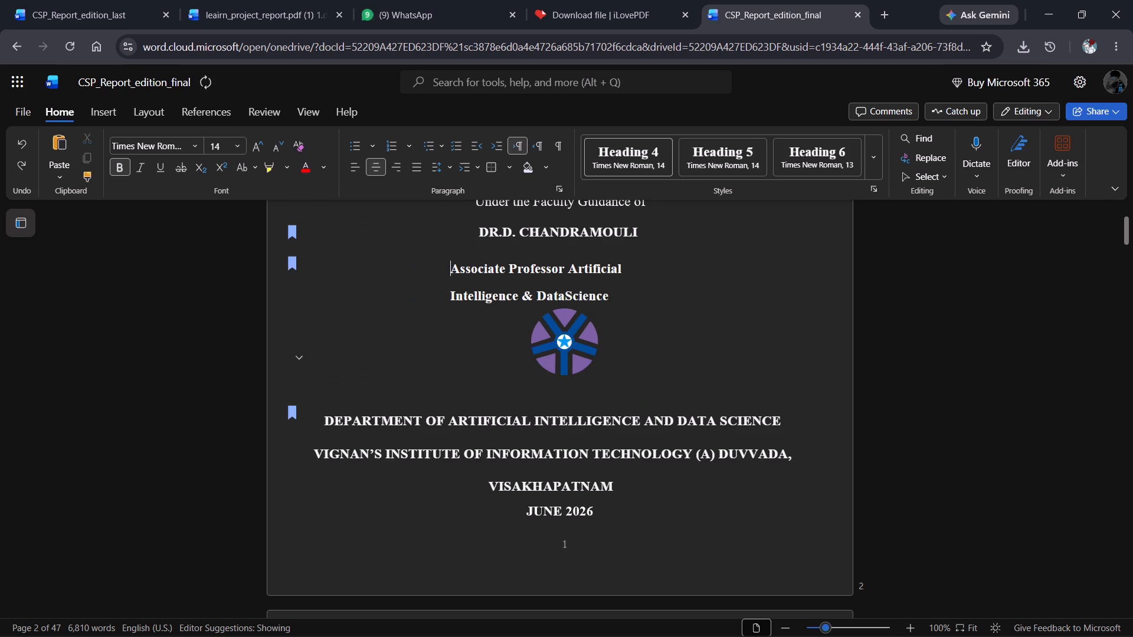
pyautogui.hotkey('ctrl', 'z')
pyautogui.hotkey('ctrl', 'z')
pyautogui.hotkey('ctrl', 'z')
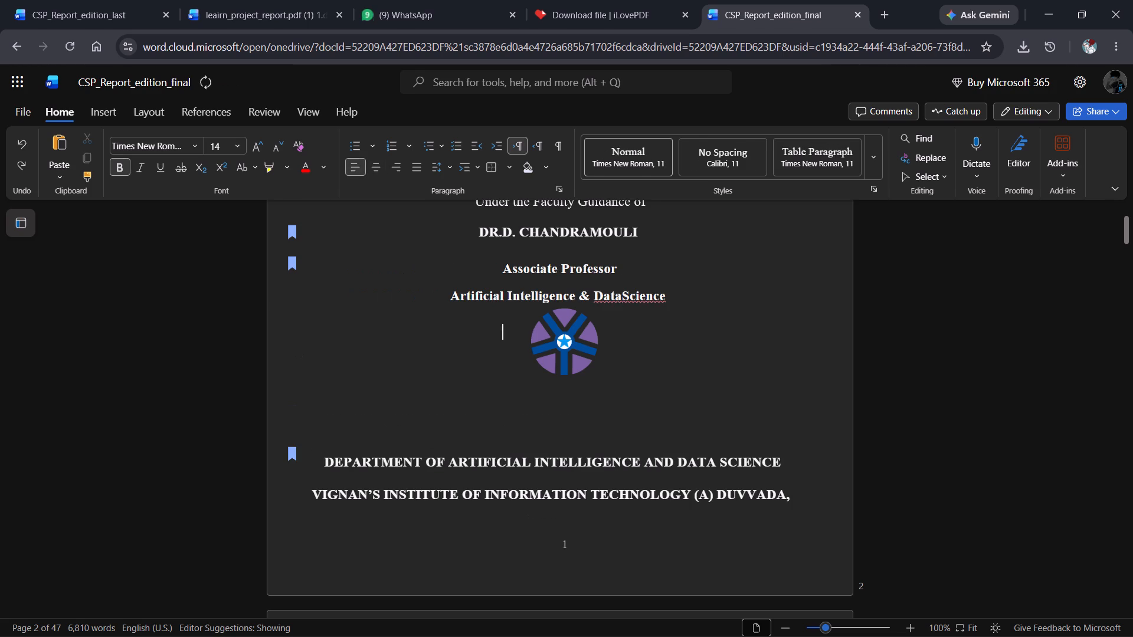
# Delete the extra blank lines between the "Artificial Intelligence & DataScience" line and the department heading.
pyautogui.press('BackSpace')
pyautogui.press('BackSpace')
pyautogui.press('BackSpace')
pyautogui.press('BackSpace')
pyautogui.press('Delete')
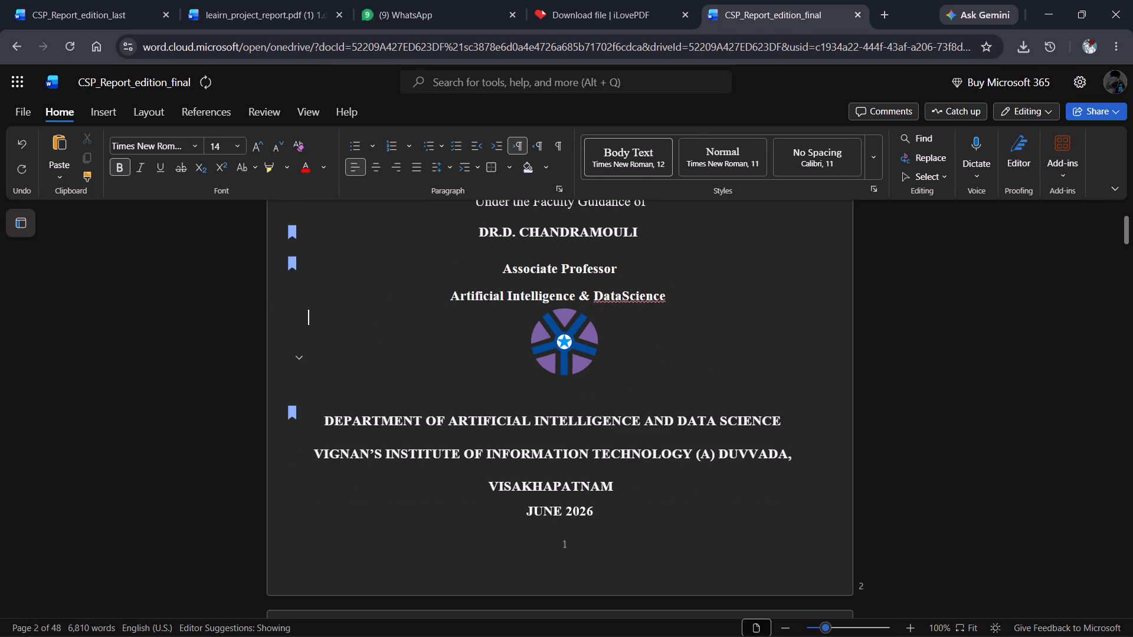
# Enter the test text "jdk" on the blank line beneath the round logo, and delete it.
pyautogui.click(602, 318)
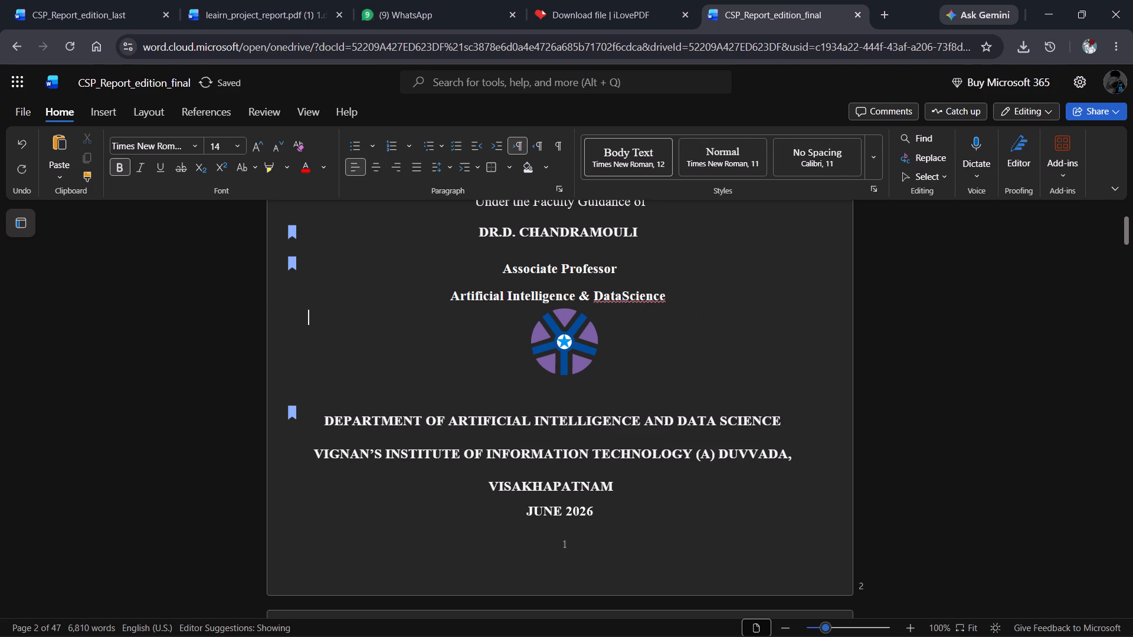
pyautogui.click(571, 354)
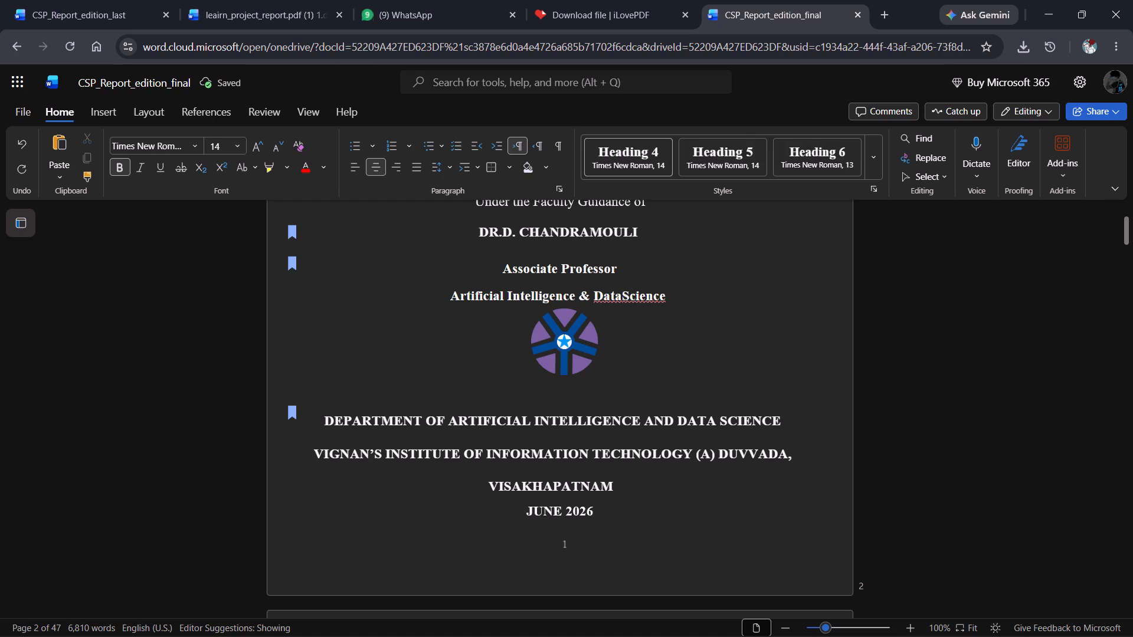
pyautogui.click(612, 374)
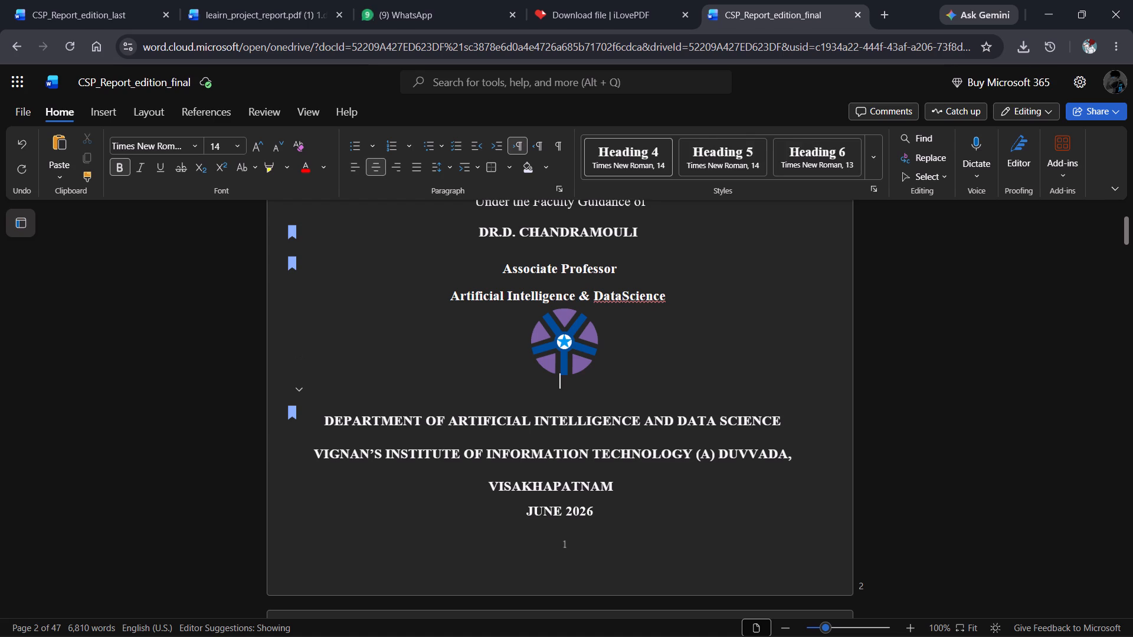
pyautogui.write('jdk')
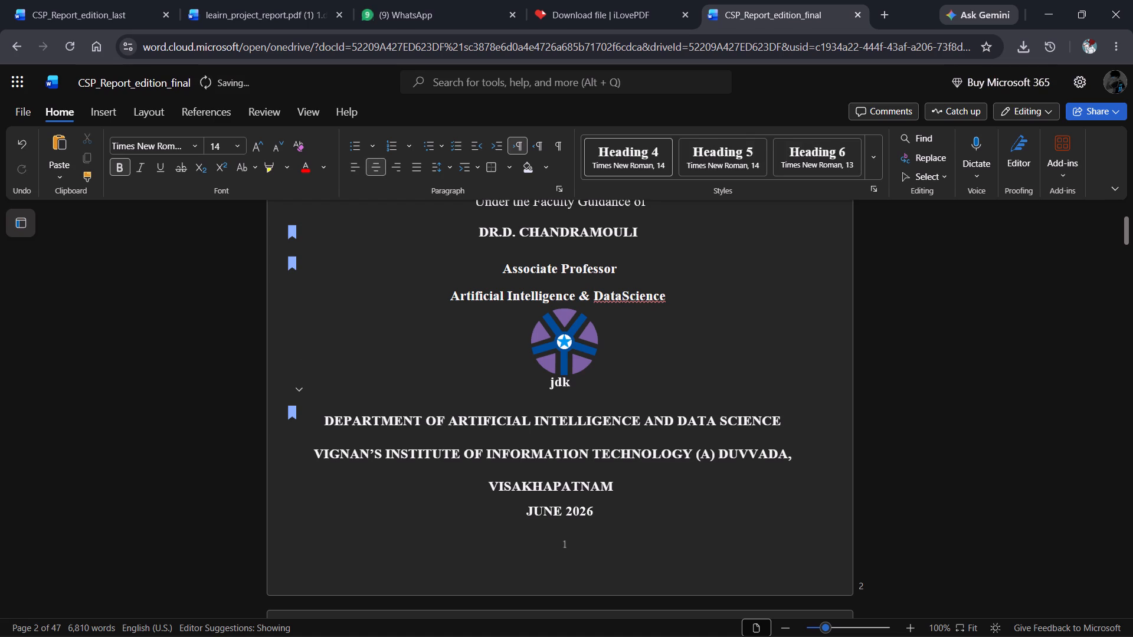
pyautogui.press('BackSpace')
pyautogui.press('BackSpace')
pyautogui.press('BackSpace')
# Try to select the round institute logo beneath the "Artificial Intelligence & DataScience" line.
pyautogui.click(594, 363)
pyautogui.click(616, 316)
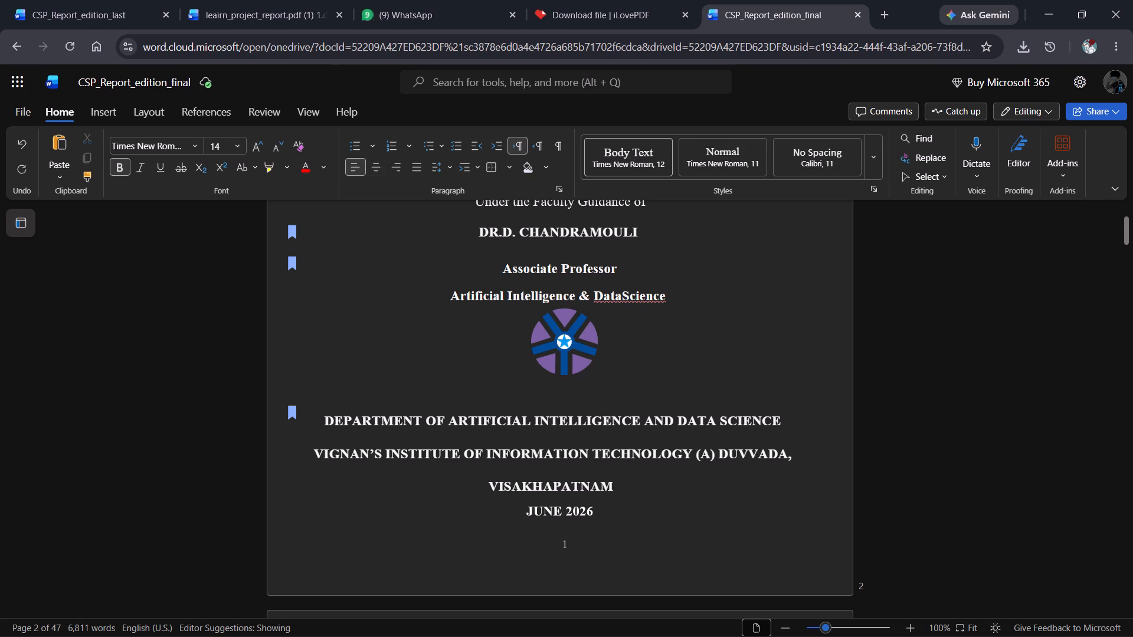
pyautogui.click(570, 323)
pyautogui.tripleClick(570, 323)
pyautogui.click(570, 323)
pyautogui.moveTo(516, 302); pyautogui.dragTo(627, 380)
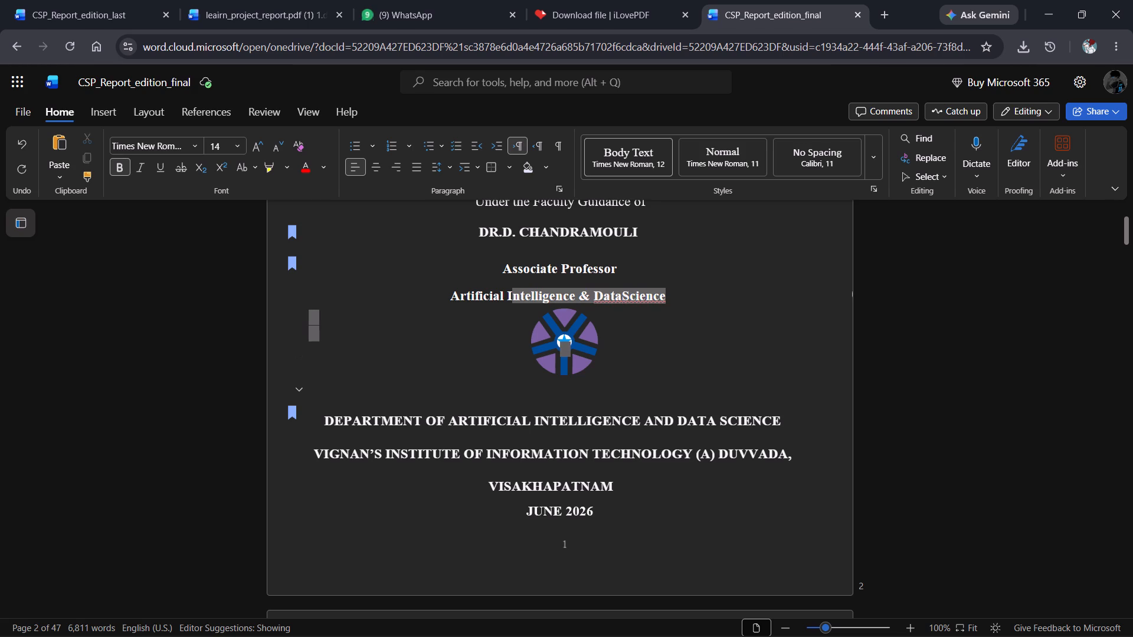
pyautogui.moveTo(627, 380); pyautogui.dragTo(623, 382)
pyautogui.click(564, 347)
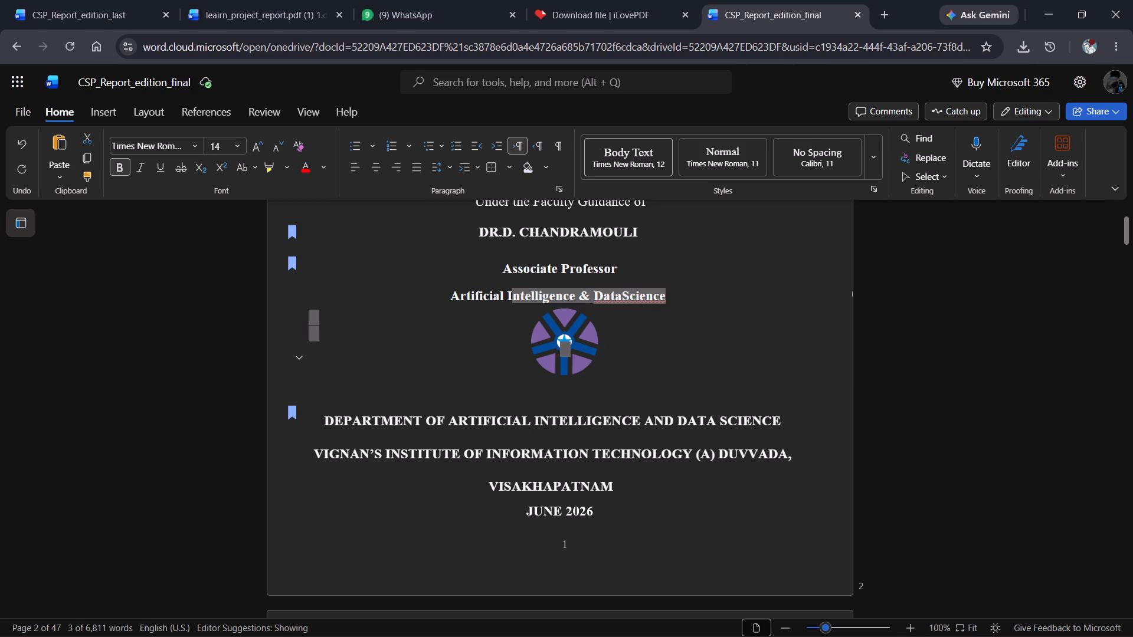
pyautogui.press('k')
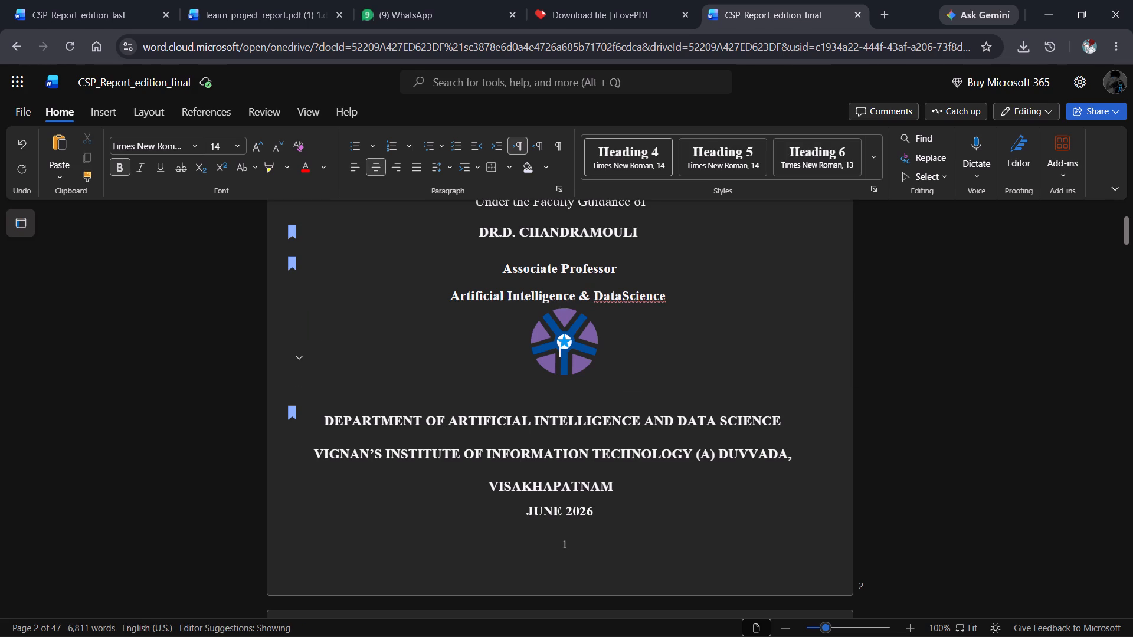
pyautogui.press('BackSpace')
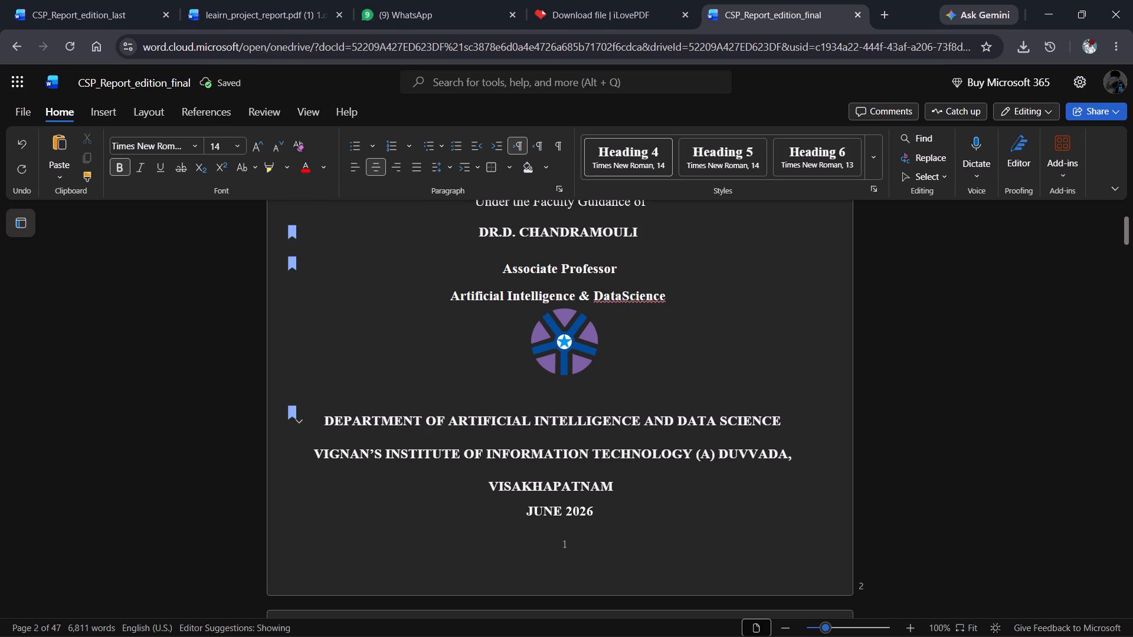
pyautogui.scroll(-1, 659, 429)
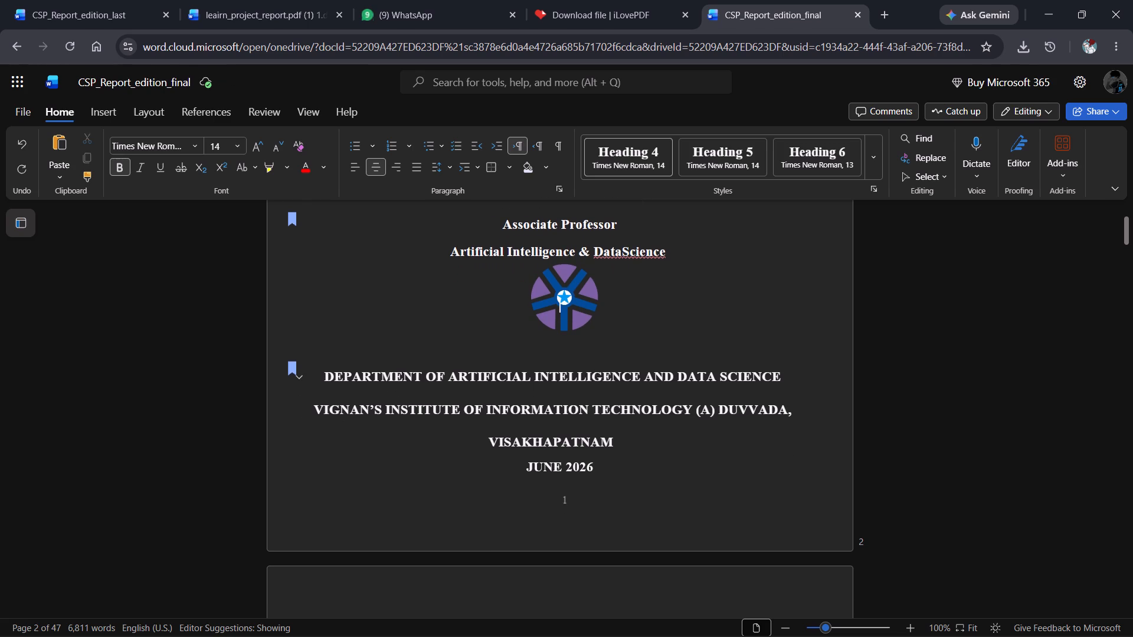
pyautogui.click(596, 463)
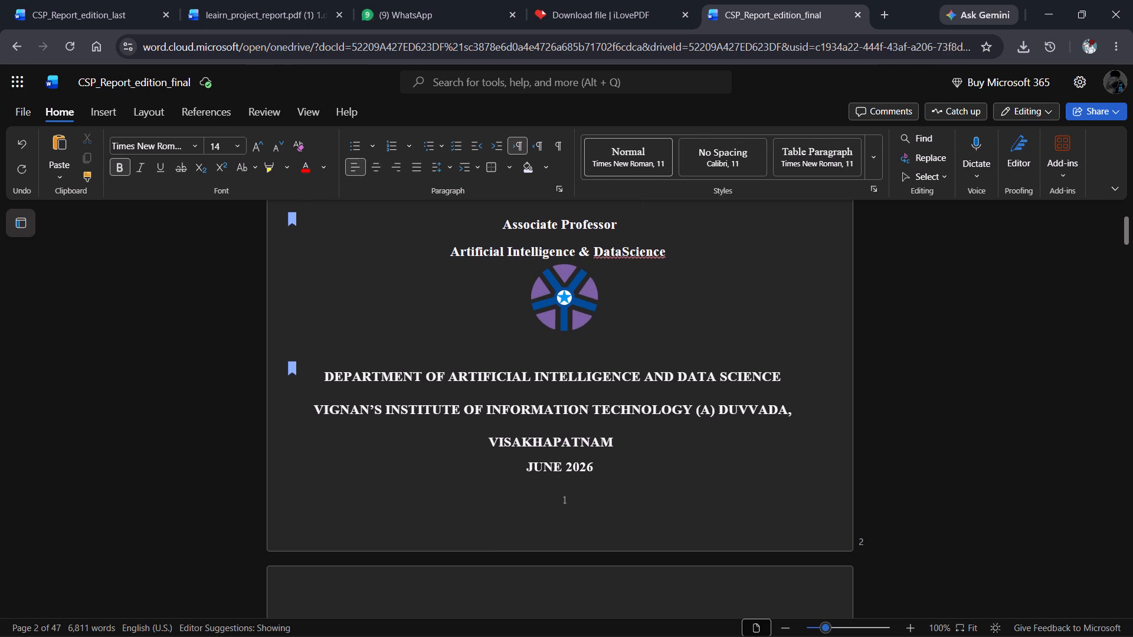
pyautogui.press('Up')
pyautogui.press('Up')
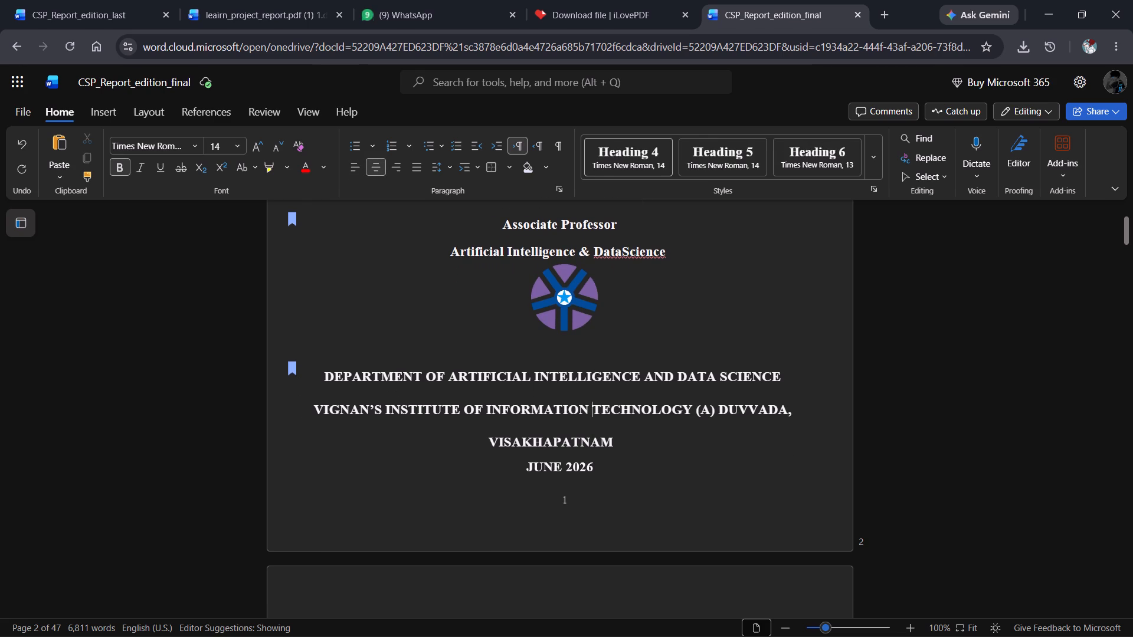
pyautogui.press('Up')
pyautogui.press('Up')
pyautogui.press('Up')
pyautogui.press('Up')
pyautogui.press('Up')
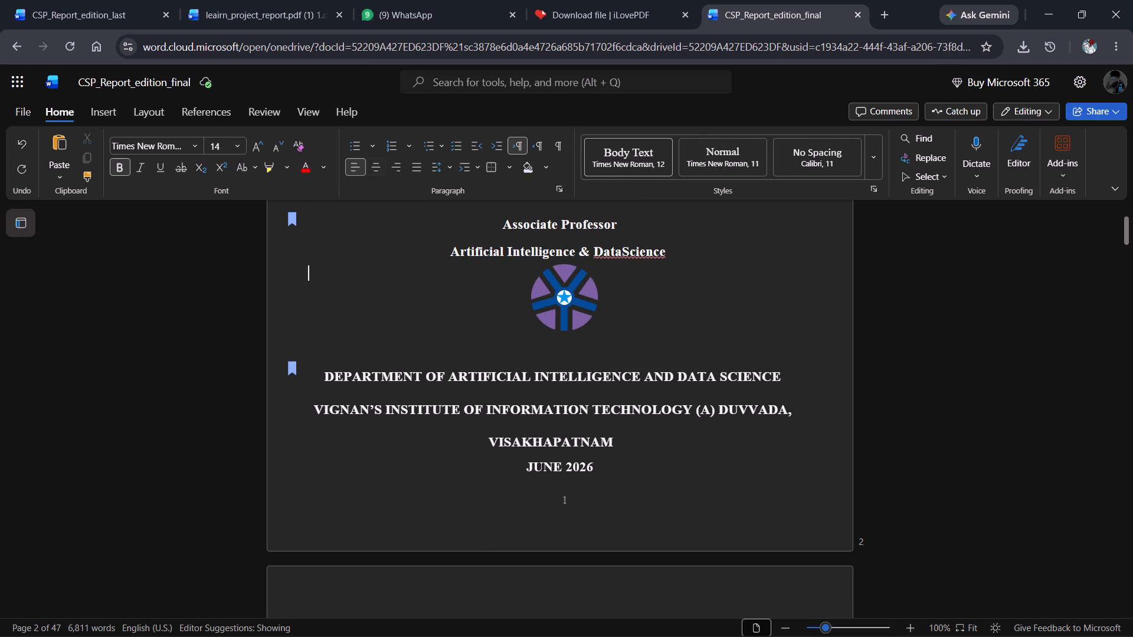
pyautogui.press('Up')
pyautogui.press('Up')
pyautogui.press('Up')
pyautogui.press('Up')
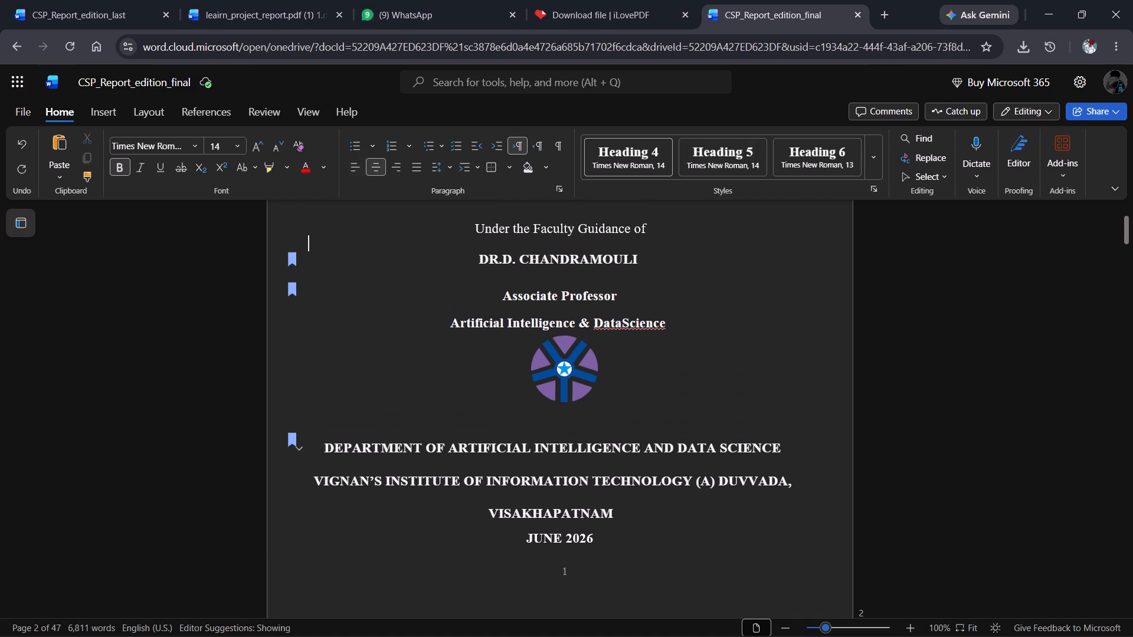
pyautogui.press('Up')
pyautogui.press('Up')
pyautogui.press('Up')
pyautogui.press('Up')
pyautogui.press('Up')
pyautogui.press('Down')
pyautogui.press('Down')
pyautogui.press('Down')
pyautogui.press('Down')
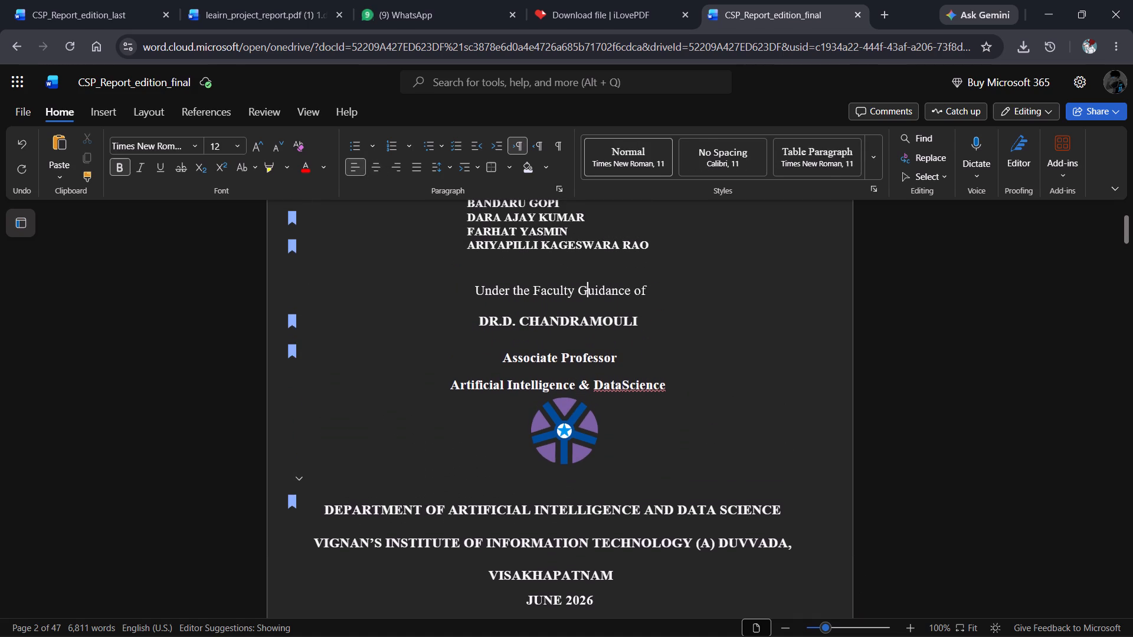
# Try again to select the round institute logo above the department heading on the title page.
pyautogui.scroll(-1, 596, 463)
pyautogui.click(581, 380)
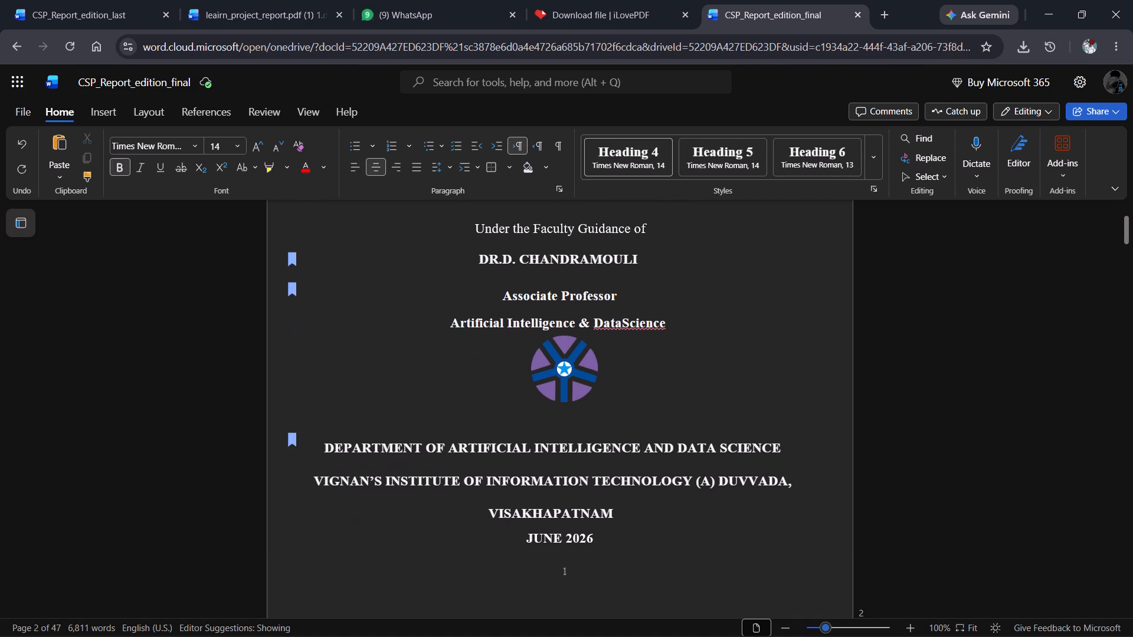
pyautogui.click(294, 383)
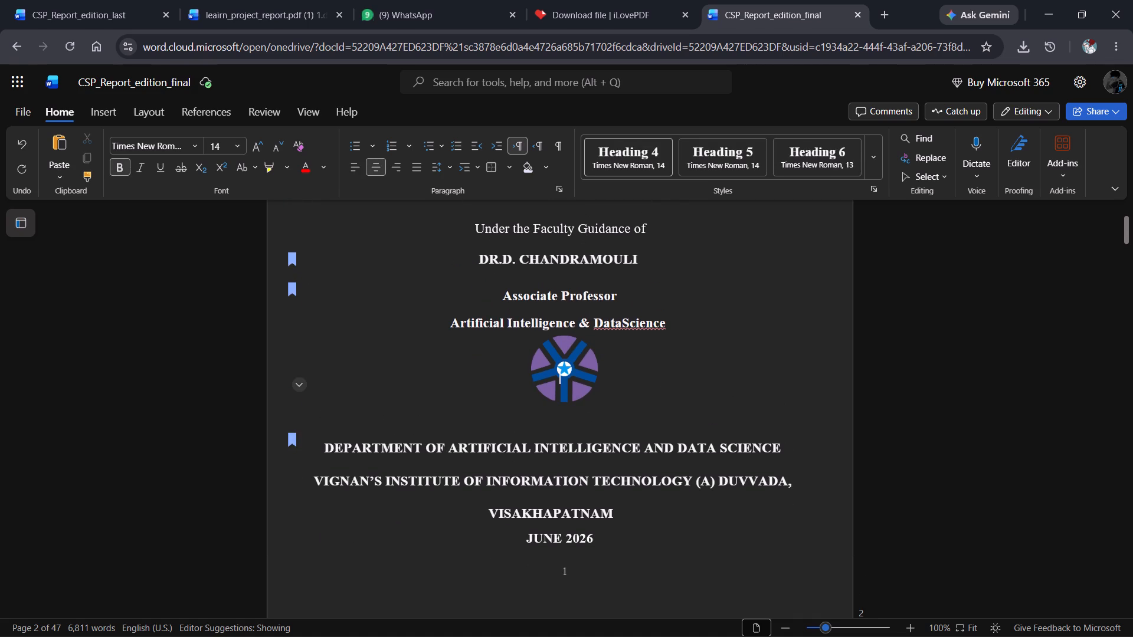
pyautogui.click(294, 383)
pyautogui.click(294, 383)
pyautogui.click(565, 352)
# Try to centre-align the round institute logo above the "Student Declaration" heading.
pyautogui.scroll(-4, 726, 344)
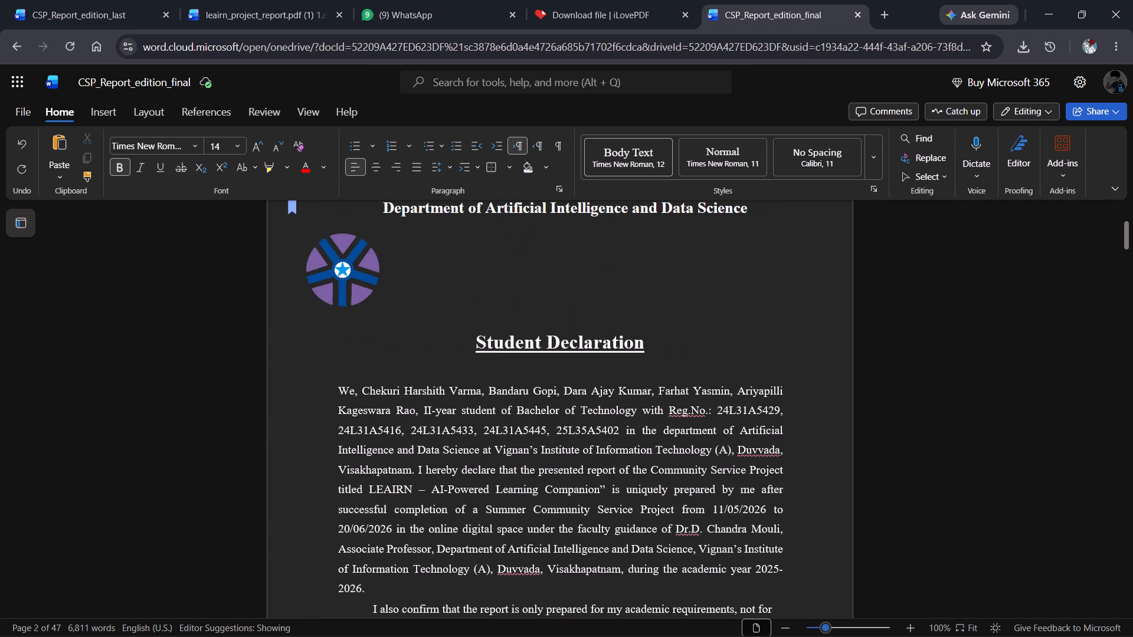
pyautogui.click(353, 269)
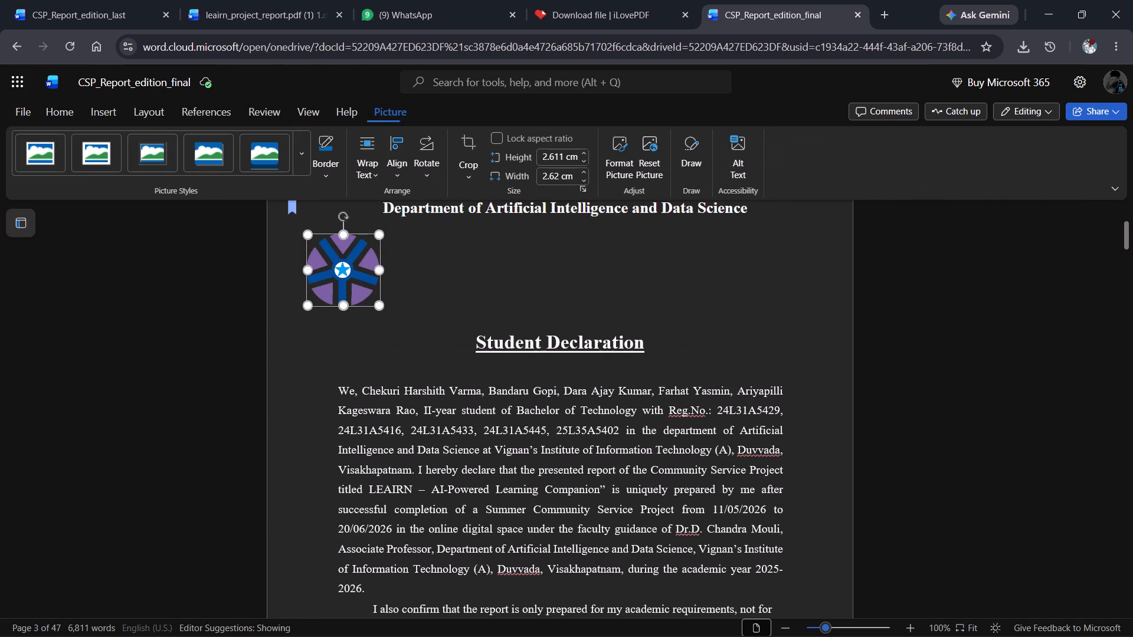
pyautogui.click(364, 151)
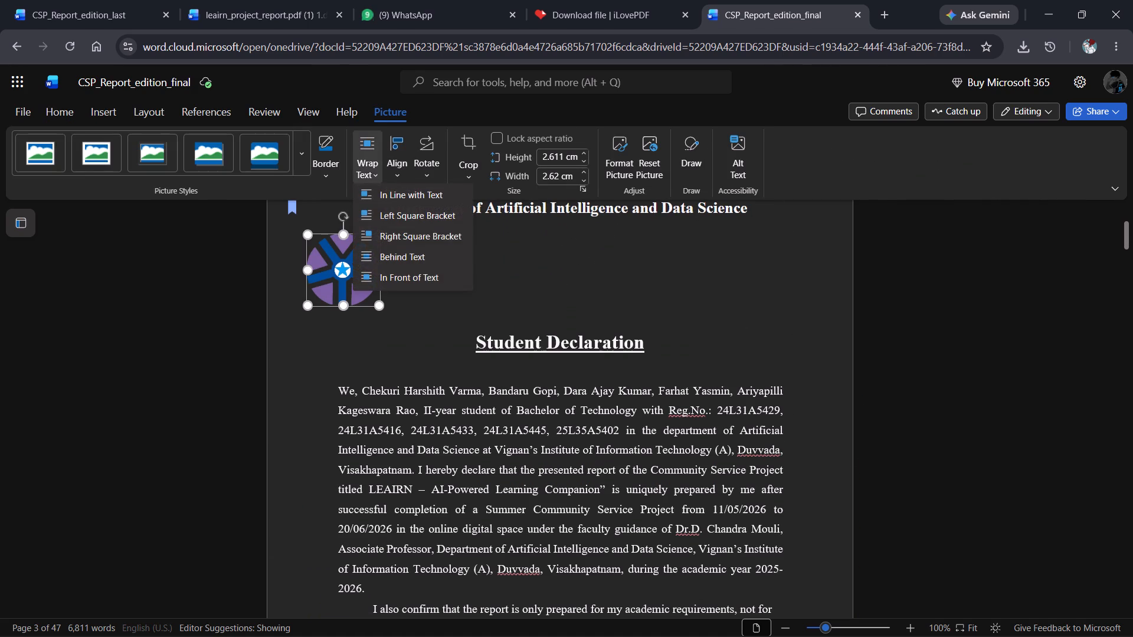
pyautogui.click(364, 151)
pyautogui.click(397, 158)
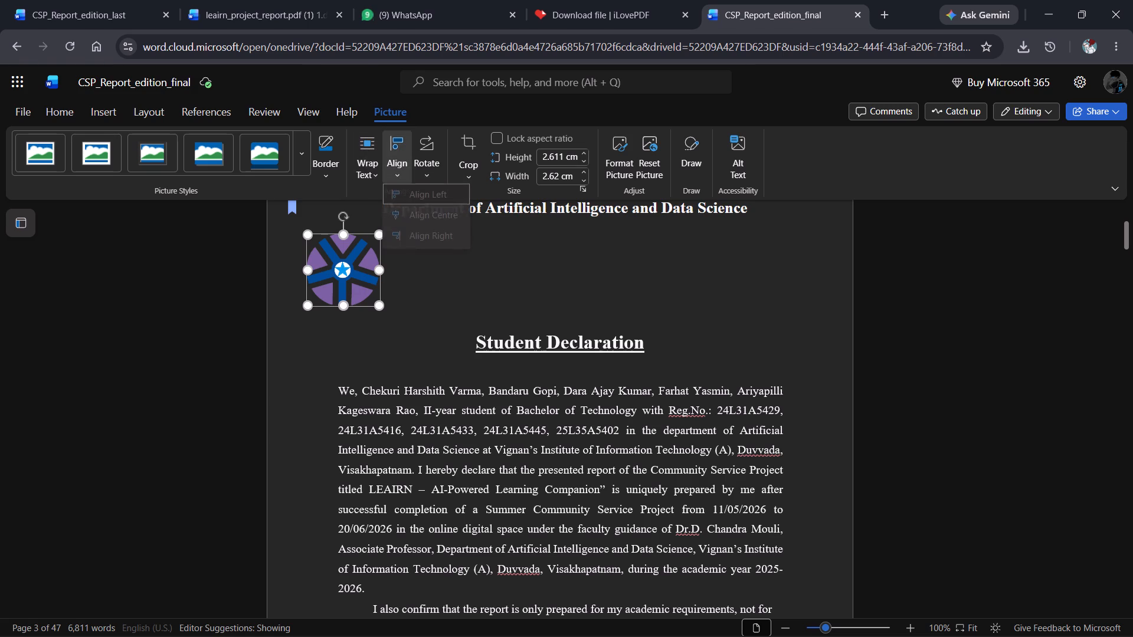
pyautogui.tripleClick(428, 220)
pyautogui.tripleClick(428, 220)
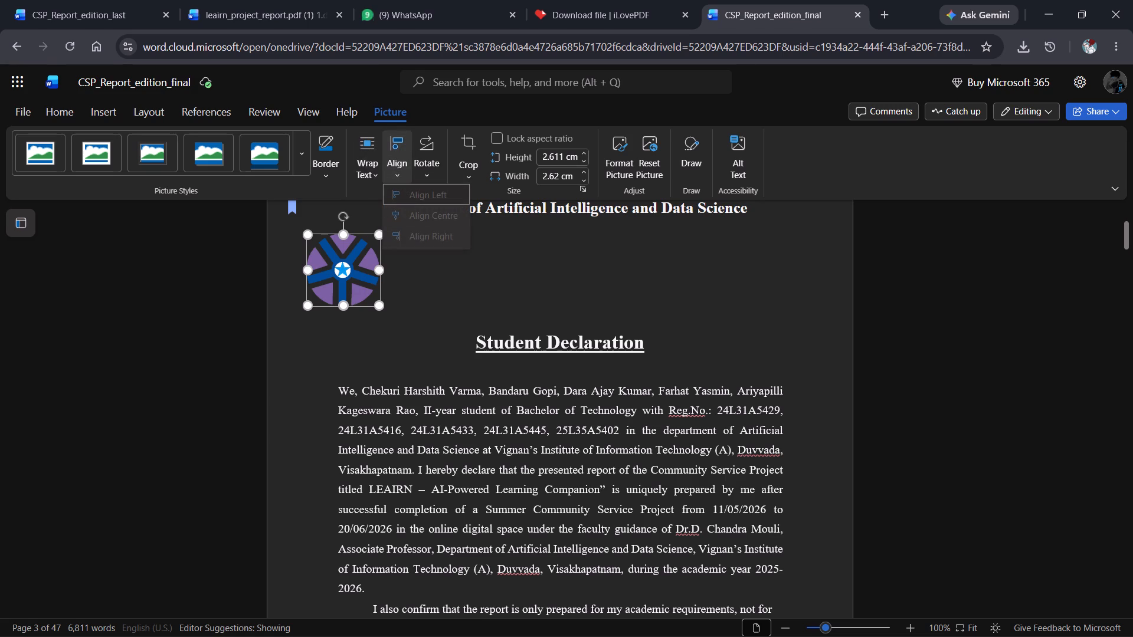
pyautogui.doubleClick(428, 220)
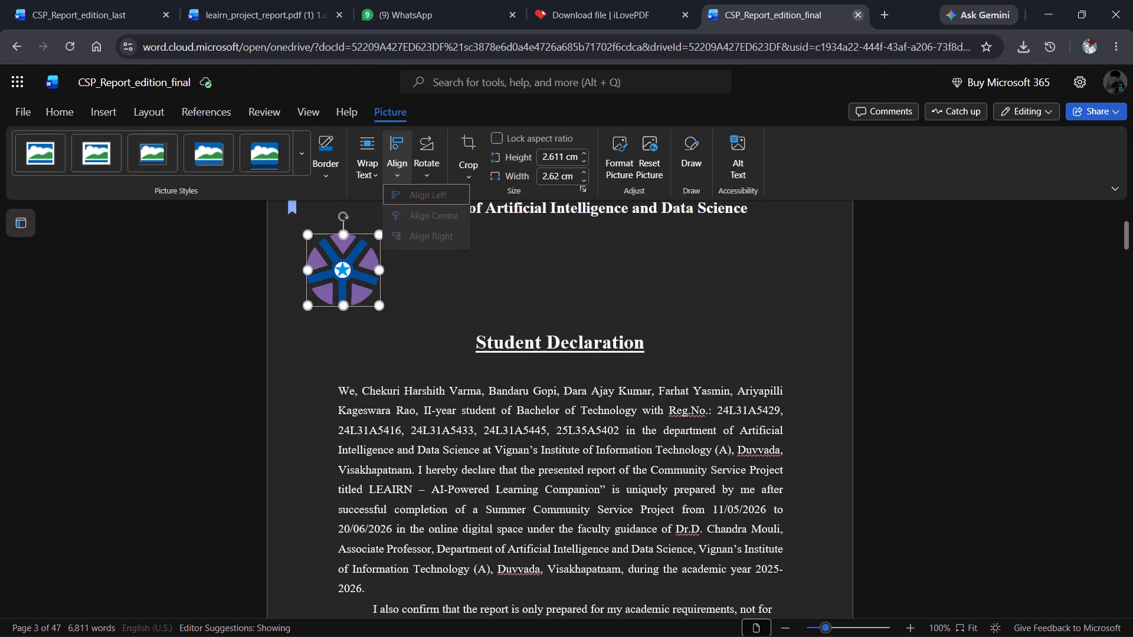
# Create a blank Google Docs document in a new browser tab.
pyautogui.click(875, 13)
pyautogui.write('doc')
pyautogui.press('Return')
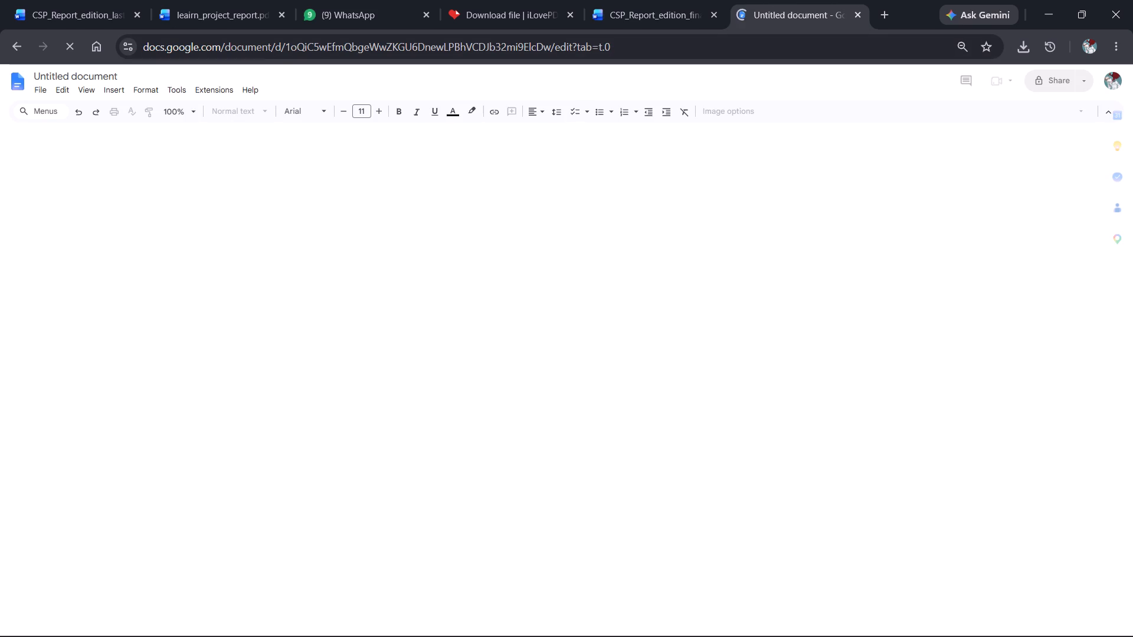
# Upload the downloaded Word file CSP_Report_edition_last (2).docx and open it in Google Docs.
pyautogui.click(41, 97)
pyautogui.click(42, 94)
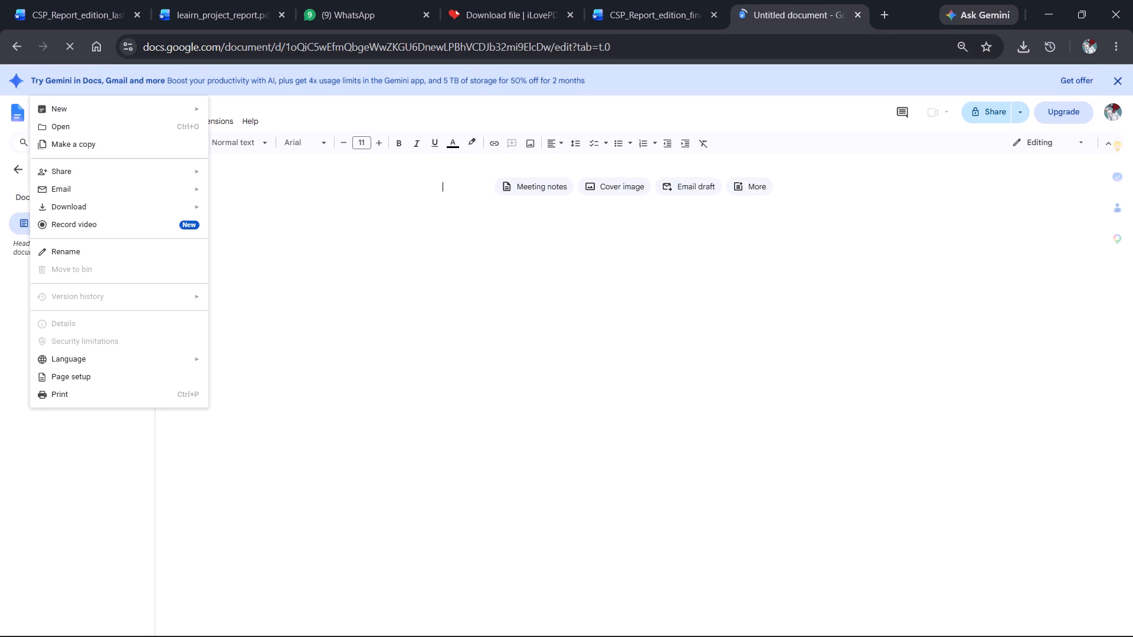
pyautogui.click(89, 160)
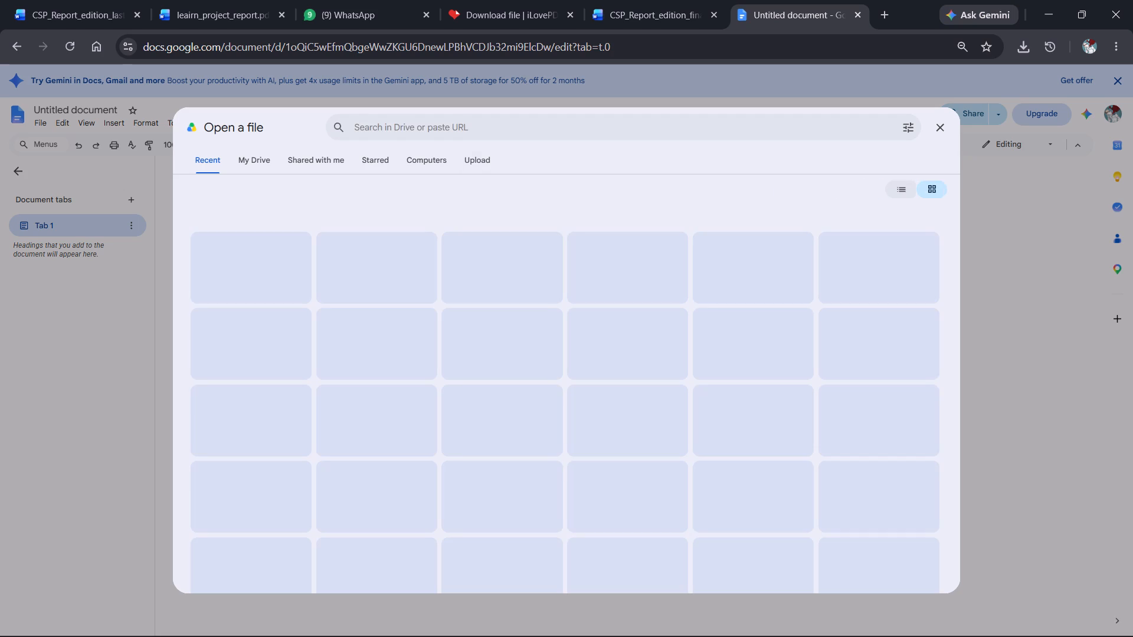
pyautogui.click(480, 169)
pyautogui.click(1019, 44)
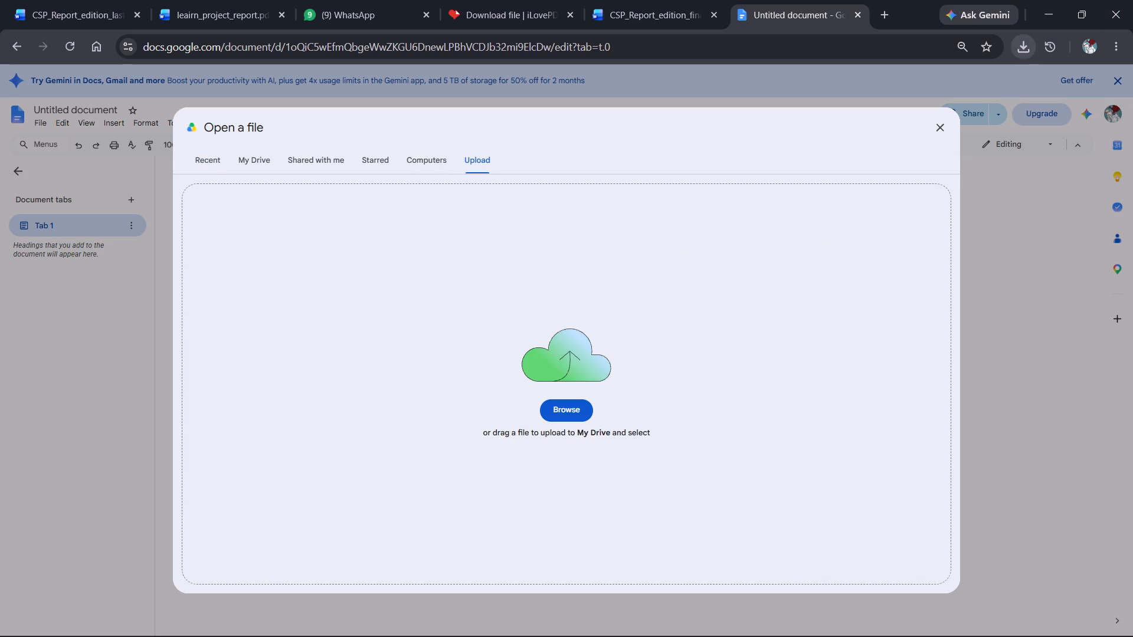
pyautogui.moveTo(886, 135); pyautogui.dragTo(888, 129)
pyautogui.moveTo(891, 120); pyautogui.dragTo(603, 331)
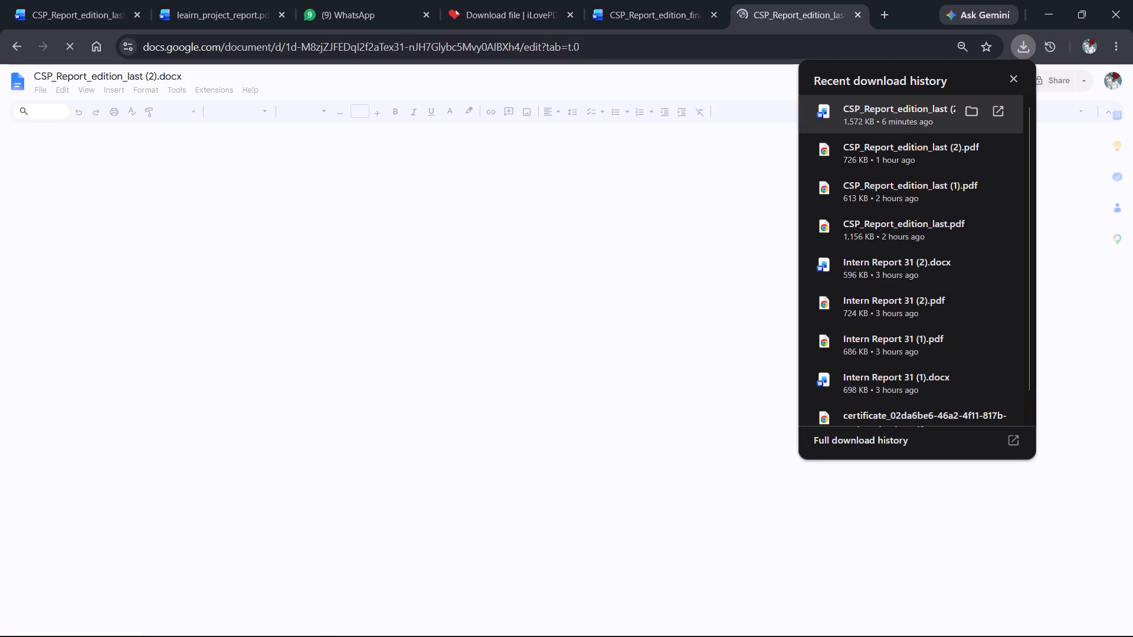
pyautogui.click(633, 249)
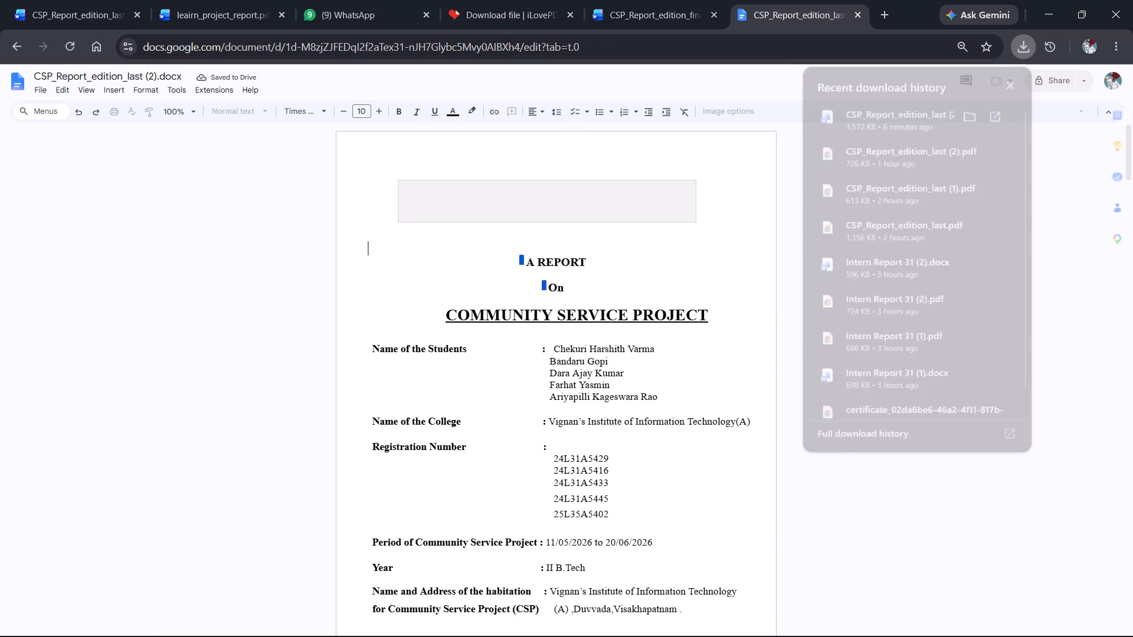
# Remove the line break after the "Registration Number" colon so the first number sits beside the label on the cover page.
pyautogui.scroll(-3, 633, 249)
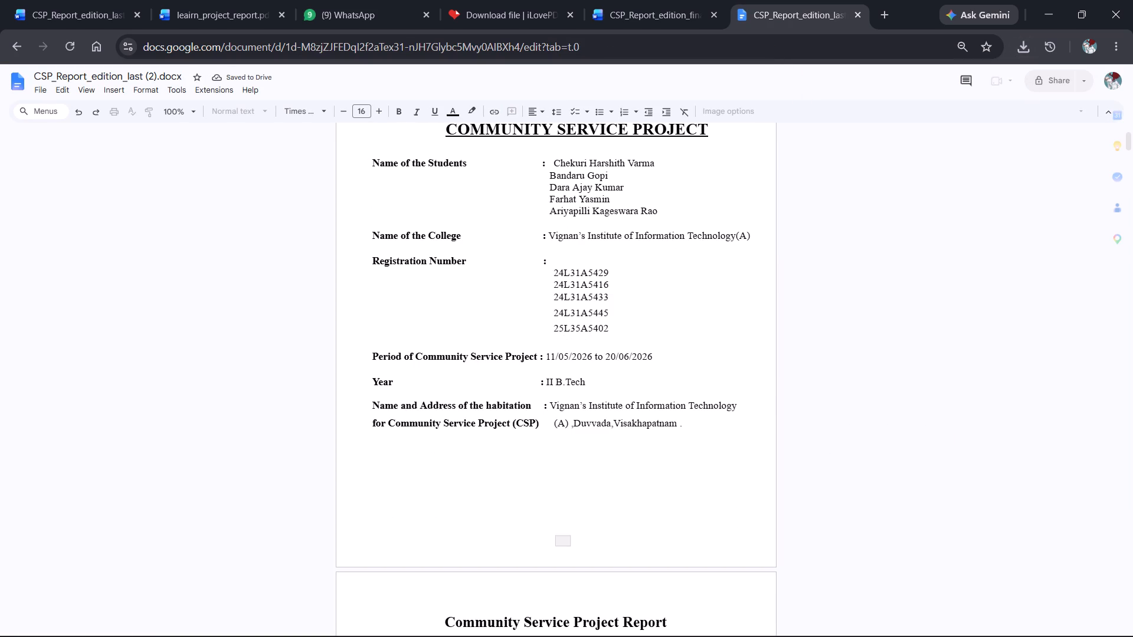
pyautogui.click(558, 270)
pyautogui.press('Left')
pyautogui.press('BackSpace')
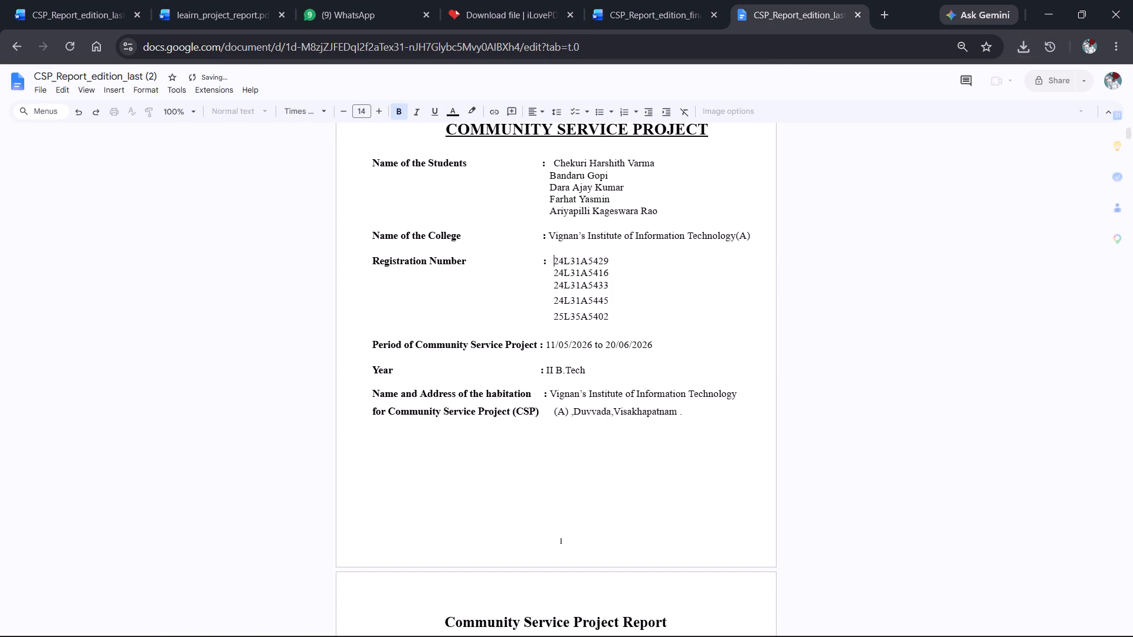
# Examine the layout of the title, Student Declaration, Certificate and Abstract pages.
pyautogui.scroll(-7, 558, 270)
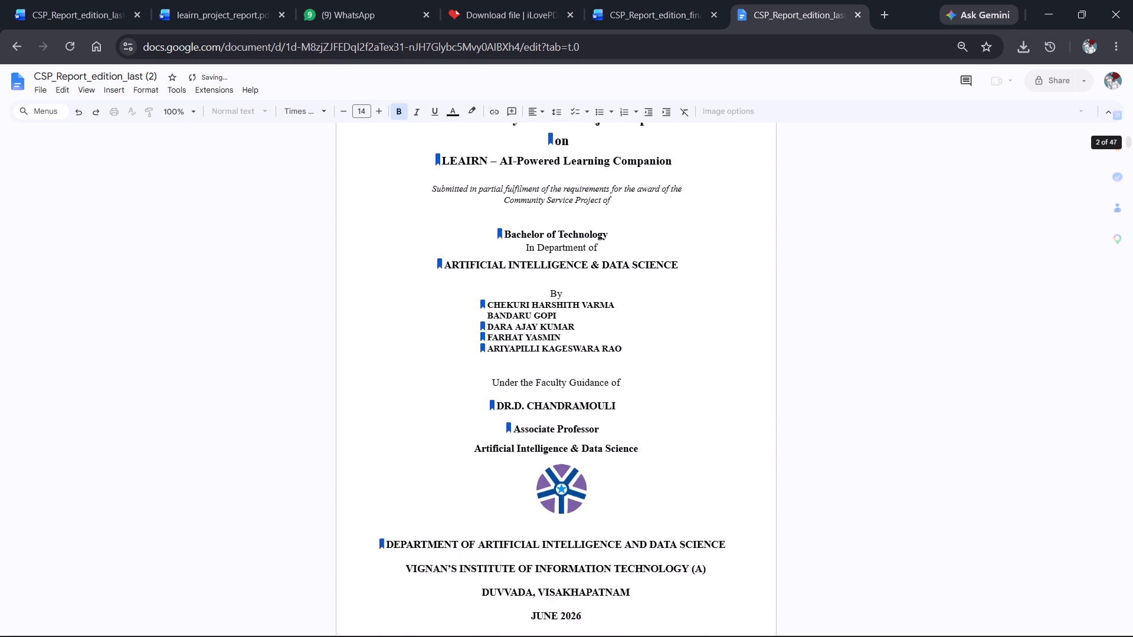
pyautogui.scroll(-6, 558, 270)
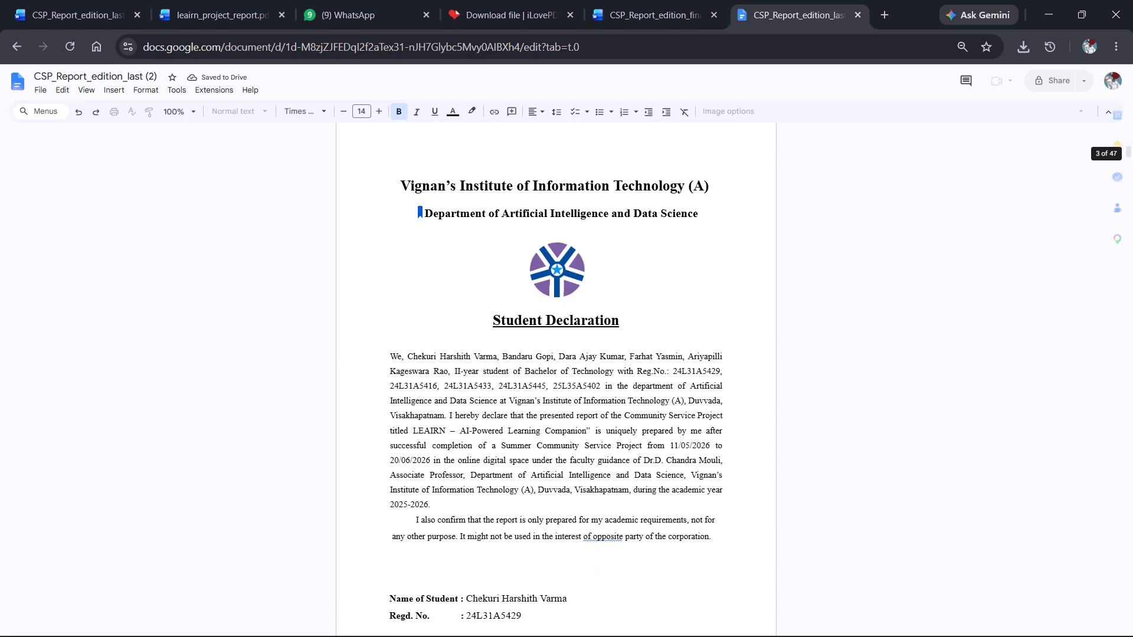
pyautogui.scroll(-3, 558, 270)
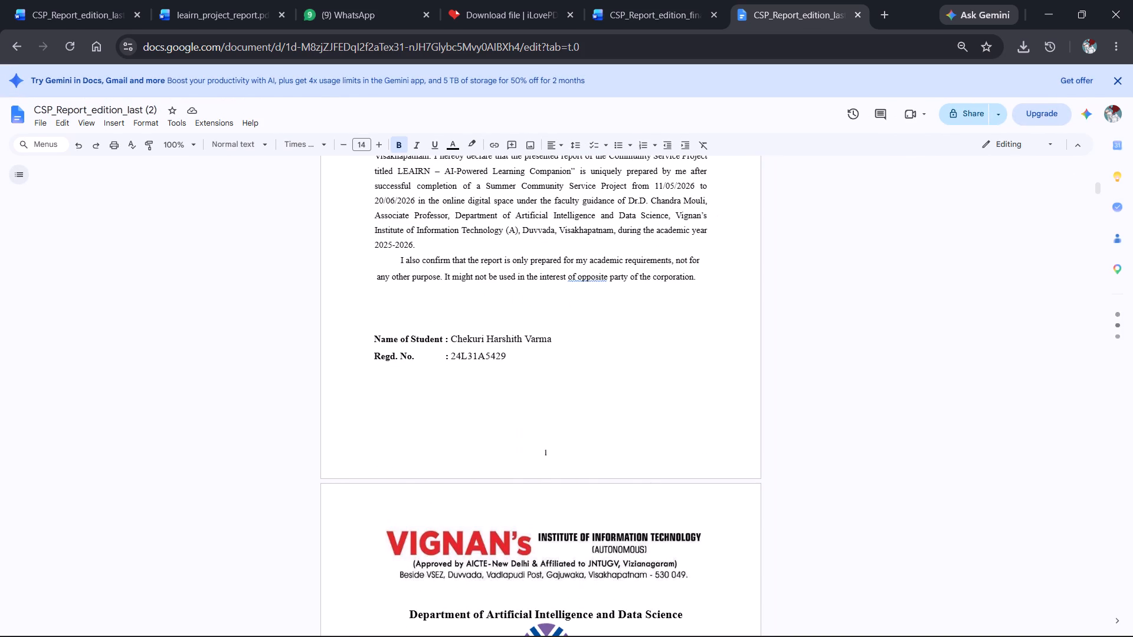
pyautogui.click(500, 346)
pyautogui.scroll(-5, 500, 346)
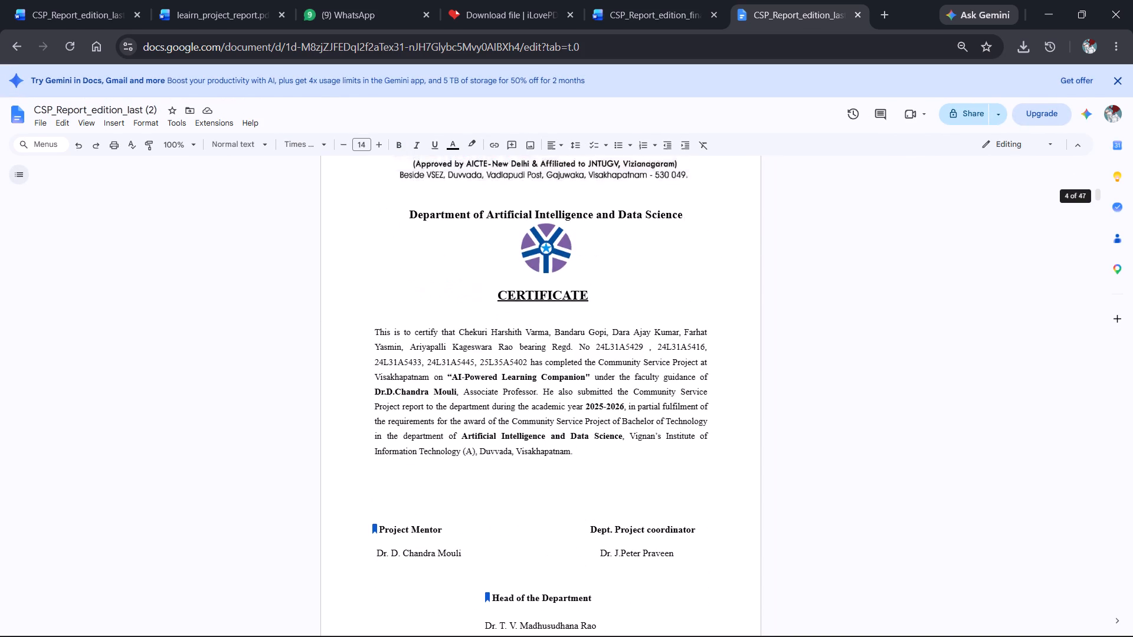
pyautogui.scroll(-2, 500, 346)
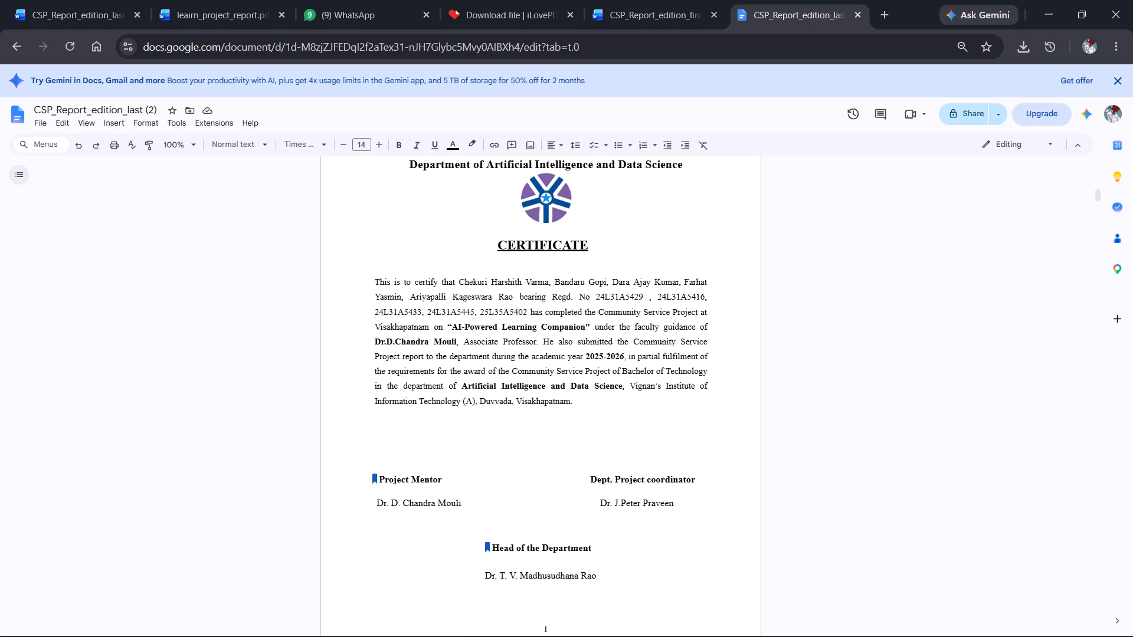
pyautogui.scroll(-4, 500, 346)
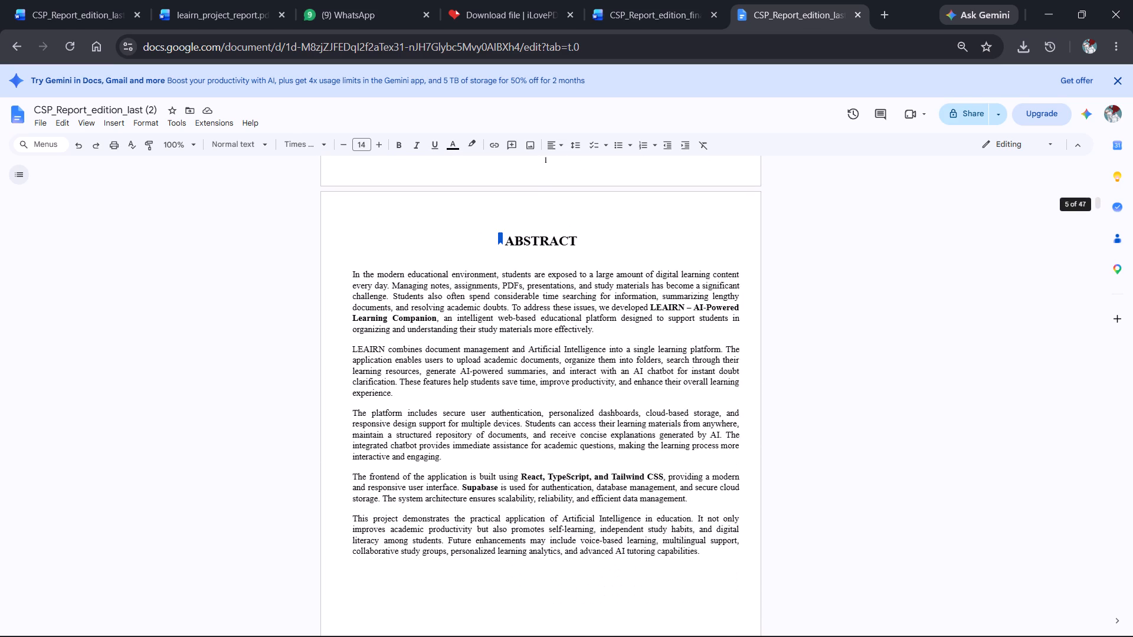
pyautogui.scroll(-1, 500, 346)
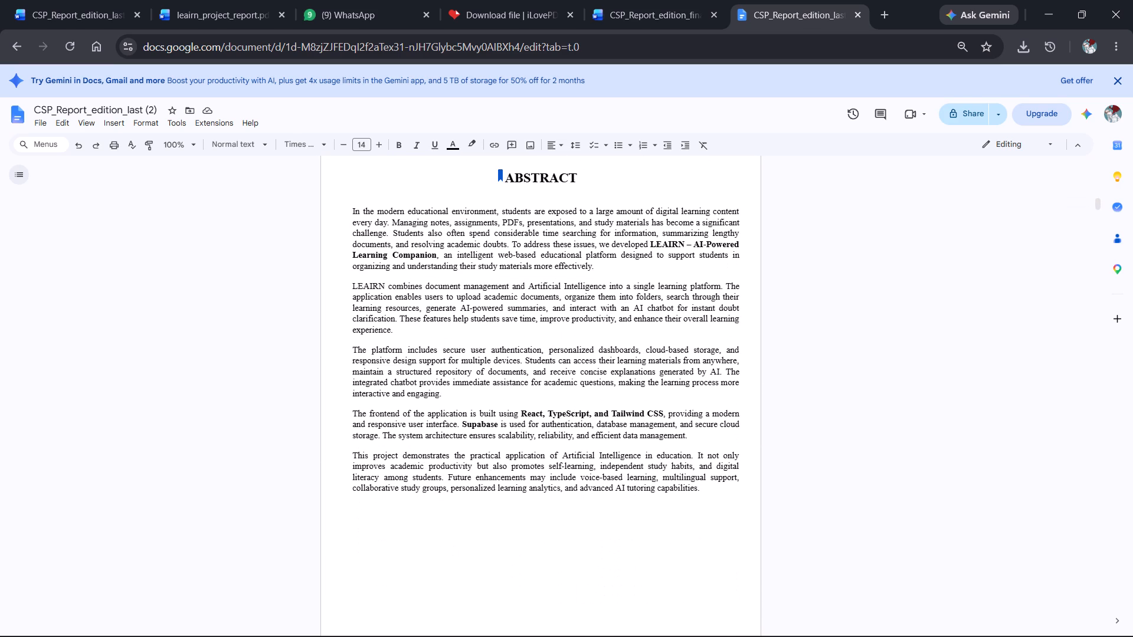
pyautogui.click(1080, 146)
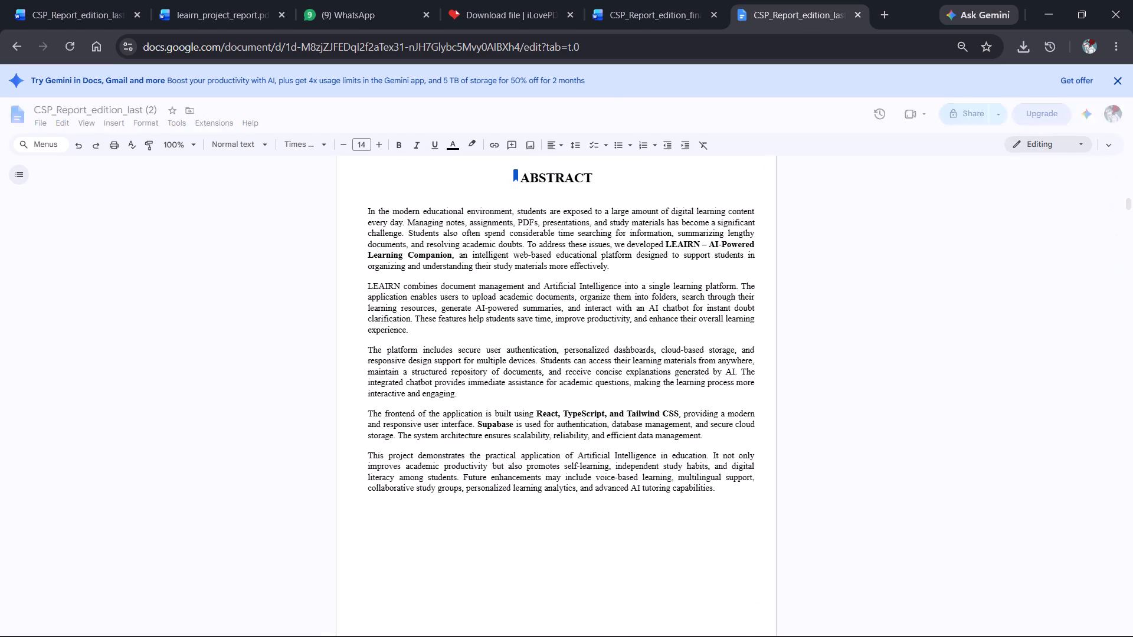
pyautogui.click(1110, 117)
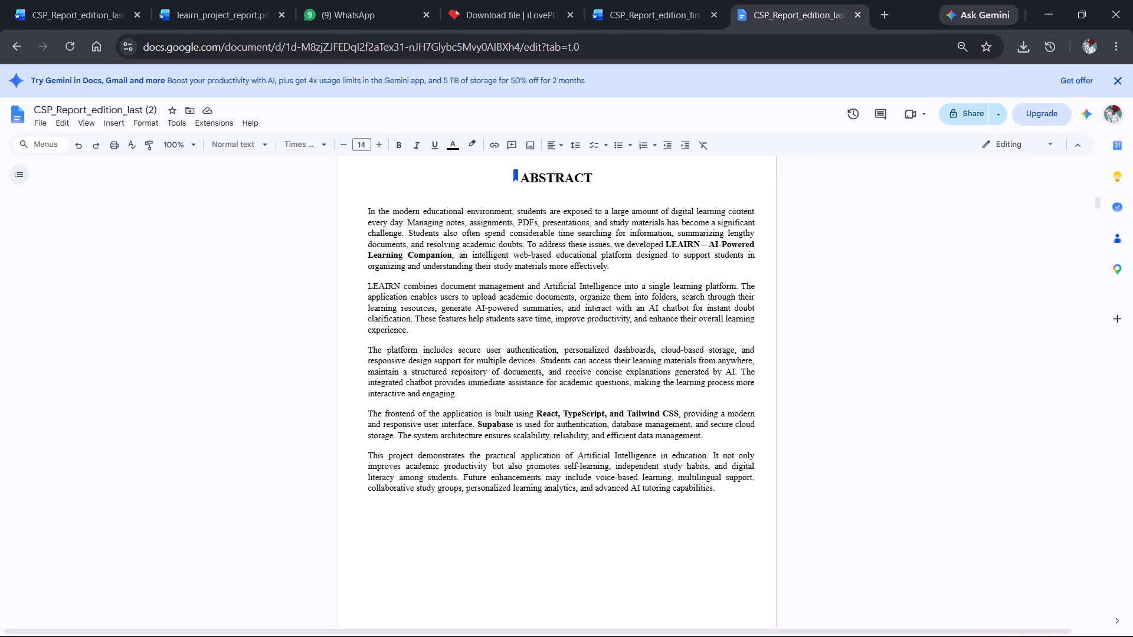
# Examine the report from the Abstract through the Acknowledgements and Contents to the Chapter 1 executive summary.
pyautogui.click(528, 261)
pyautogui.press('Up')
pyautogui.press('Up')
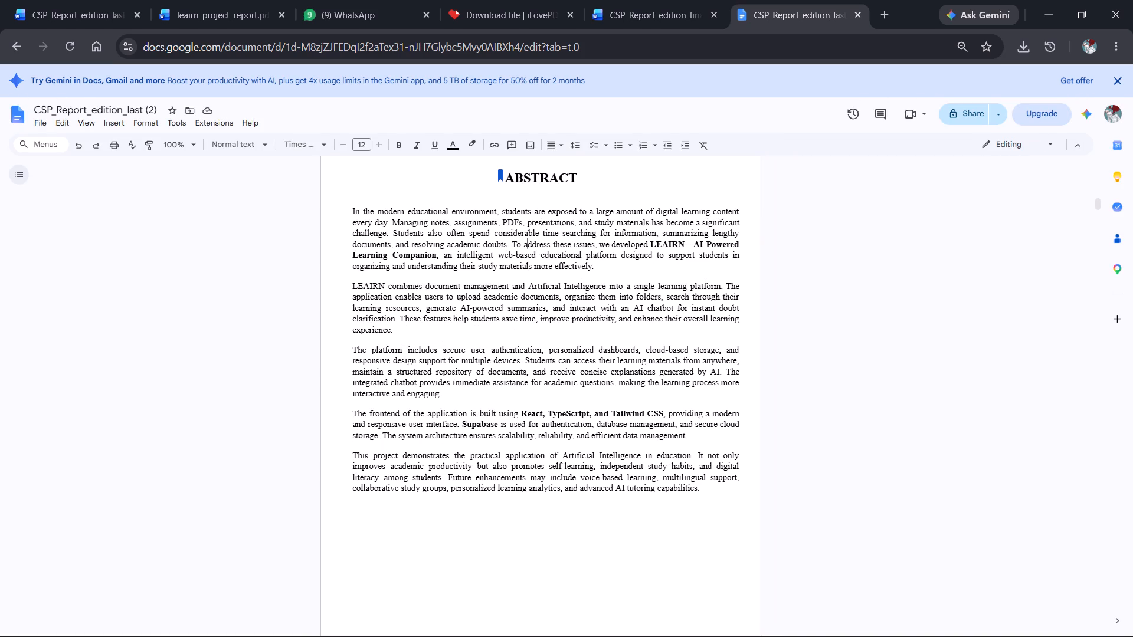
pyautogui.press('Up')
pyautogui.press('Up')
pyautogui.press('Up')
pyautogui.press('Up')
pyautogui.press('Up')
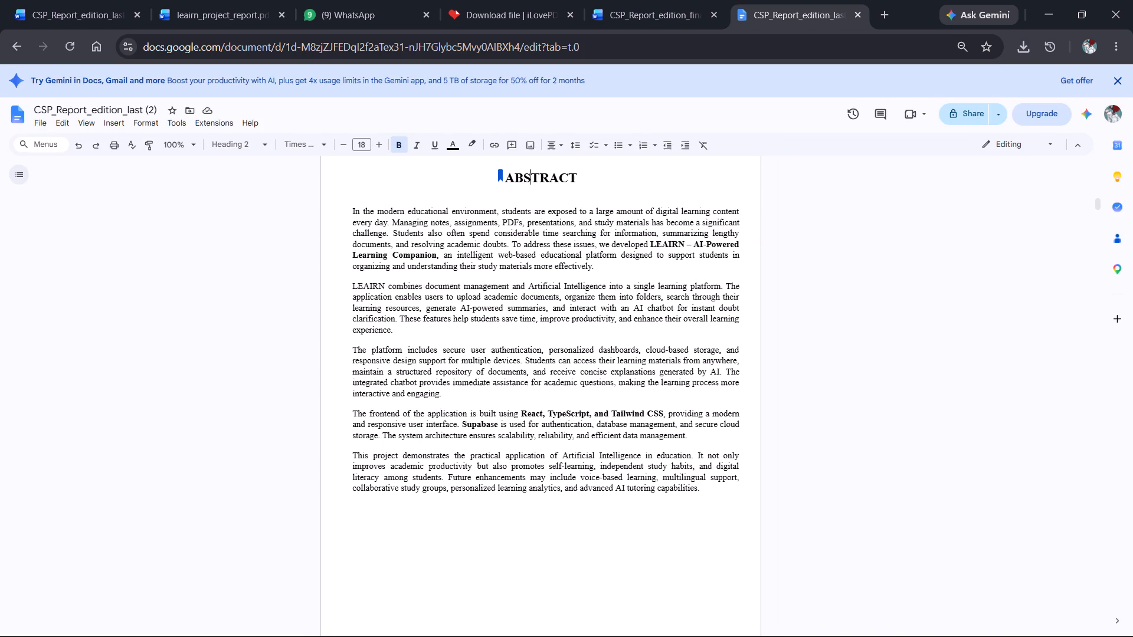
pyautogui.press('Down')
pyautogui.press('Down')
pyautogui.press('Down')
pyautogui.press('Down')
pyautogui.press('Down')
pyautogui.press('Down')
pyautogui.press('Down')
pyautogui.press('Down')
pyautogui.press('Down')
pyautogui.press('Down')
pyautogui.press('Down')
pyautogui.press('Down')
pyautogui.press('Down')
pyautogui.press('Down')
pyautogui.press('Down')
pyautogui.press('Down')
pyautogui.press('Down')
pyautogui.press('Down')
pyautogui.press('Down')
pyautogui.press('Down')
pyautogui.press('Down')
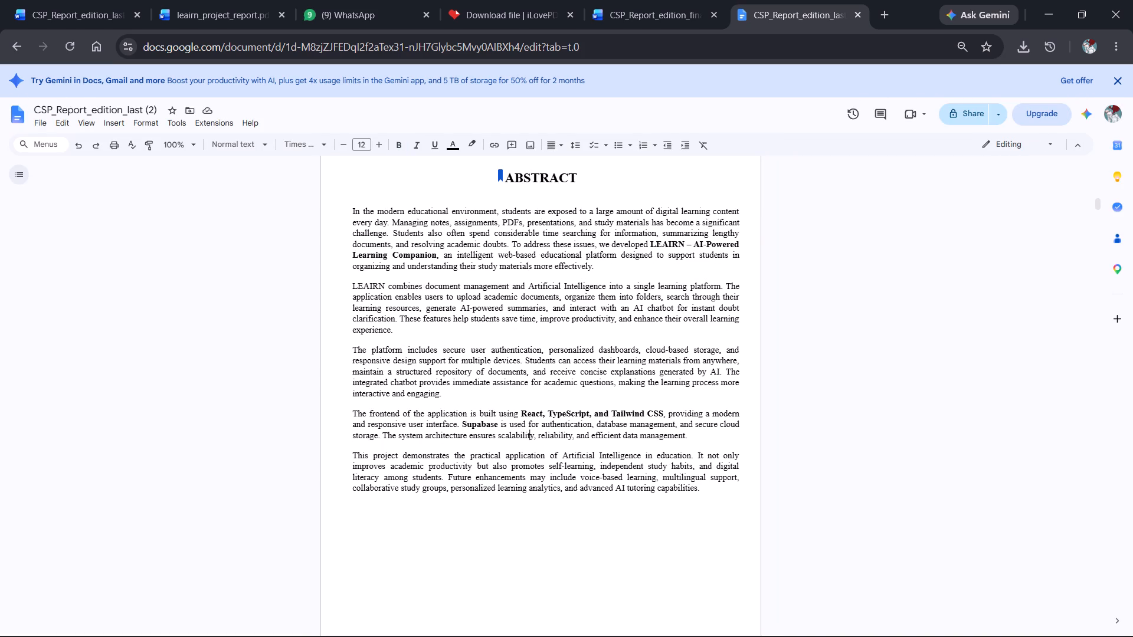
pyautogui.press('Down')
pyautogui.press('Down')
pyautogui.press('Down')
pyautogui.press('Down')
pyautogui.press('Down')
pyautogui.press('Down')
pyautogui.press('Down')
pyautogui.press('Down')
pyautogui.press('Down')
pyautogui.press('Down')
pyautogui.press('Down')
pyautogui.press('Down')
pyautogui.press('Down')
pyautogui.press('Down')
pyautogui.press('Down')
pyautogui.press('Down')
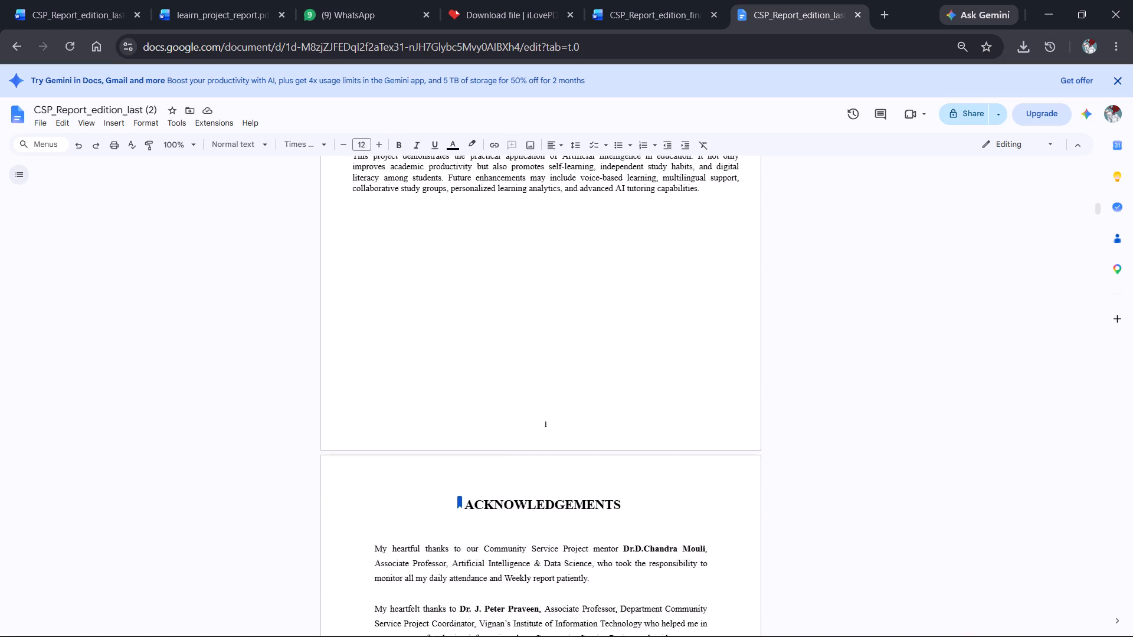
pyautogui.scroll(-6, 528, 261)
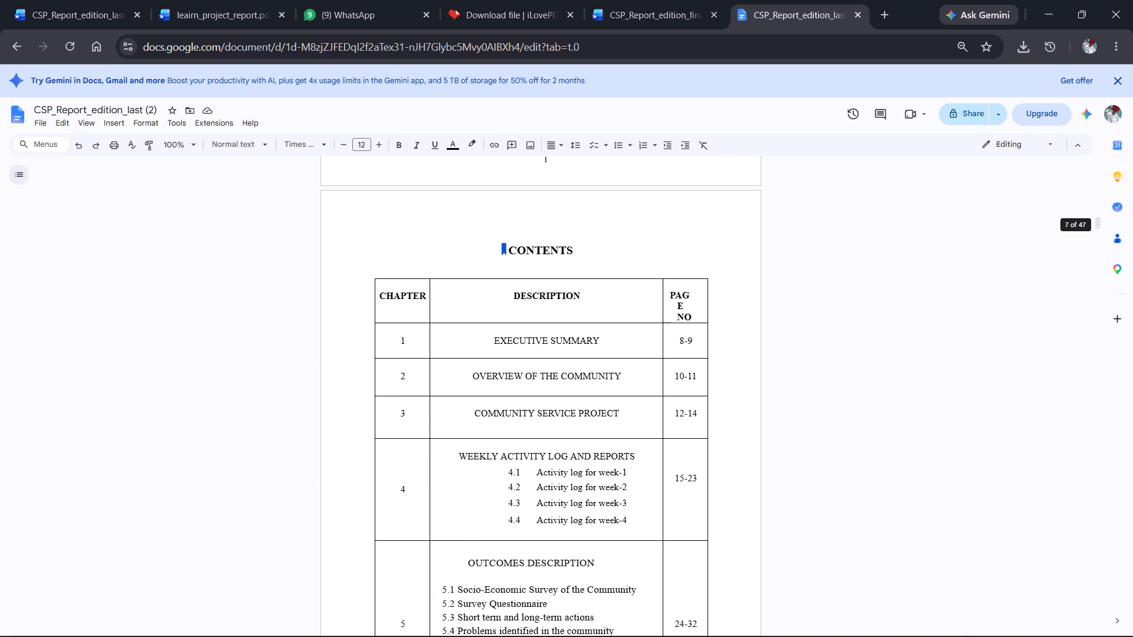
pyautogui.scroll(-7, 528, 261)
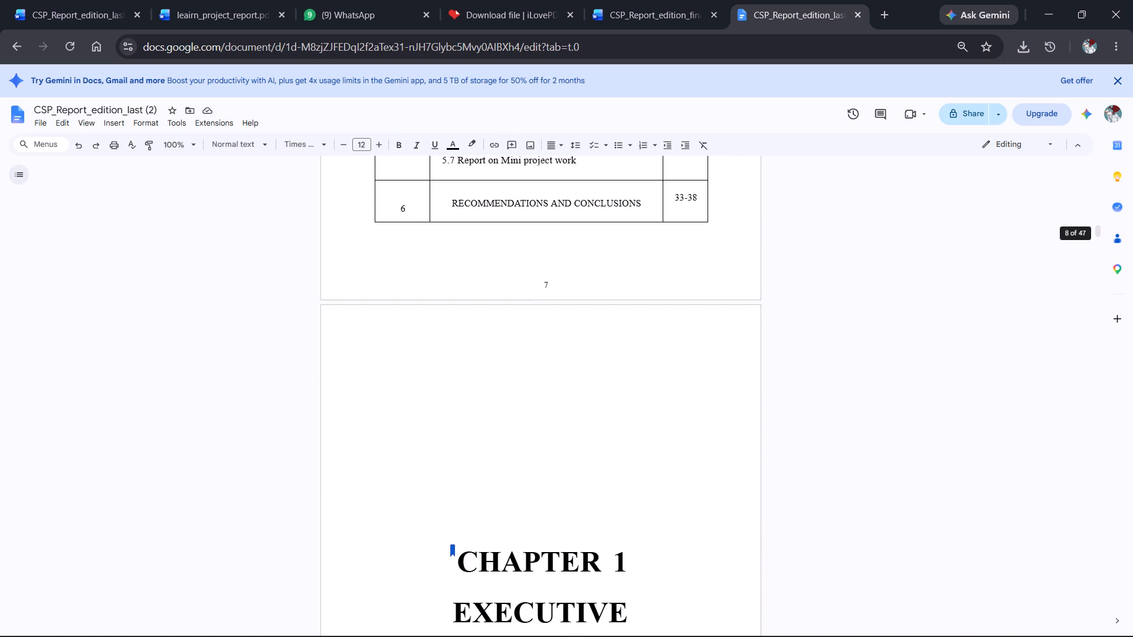
pyautogui.scroll(-7, 528, 261)
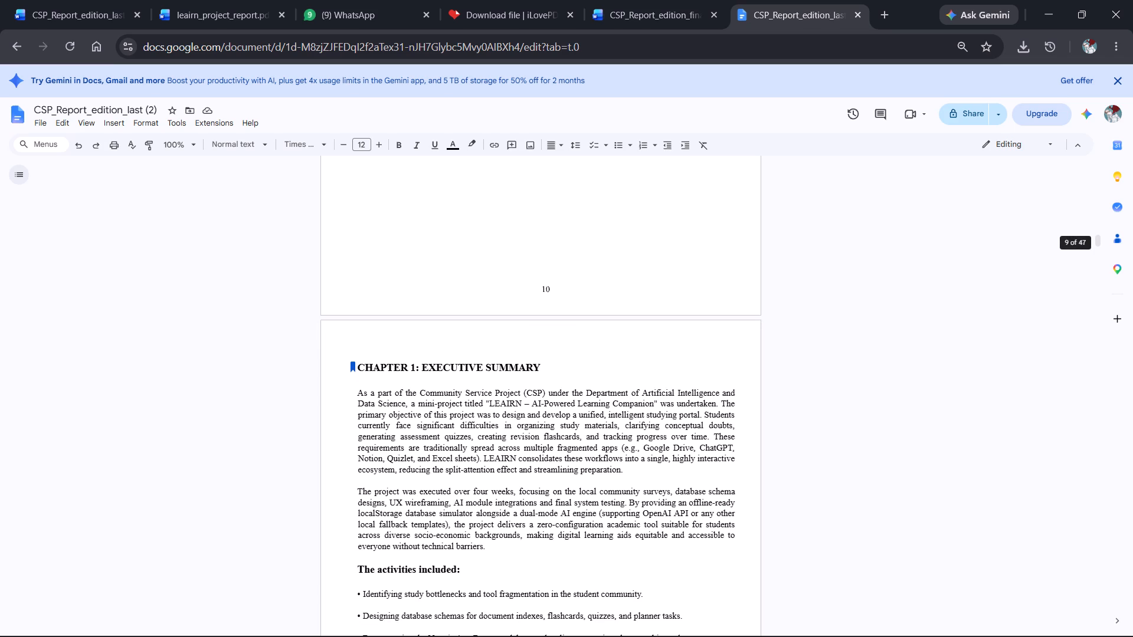
pyautogui.scroll(-1, 528, 261)
# Apply the Times New Roman font to the entire document.
pyautogui.click(528, 261)
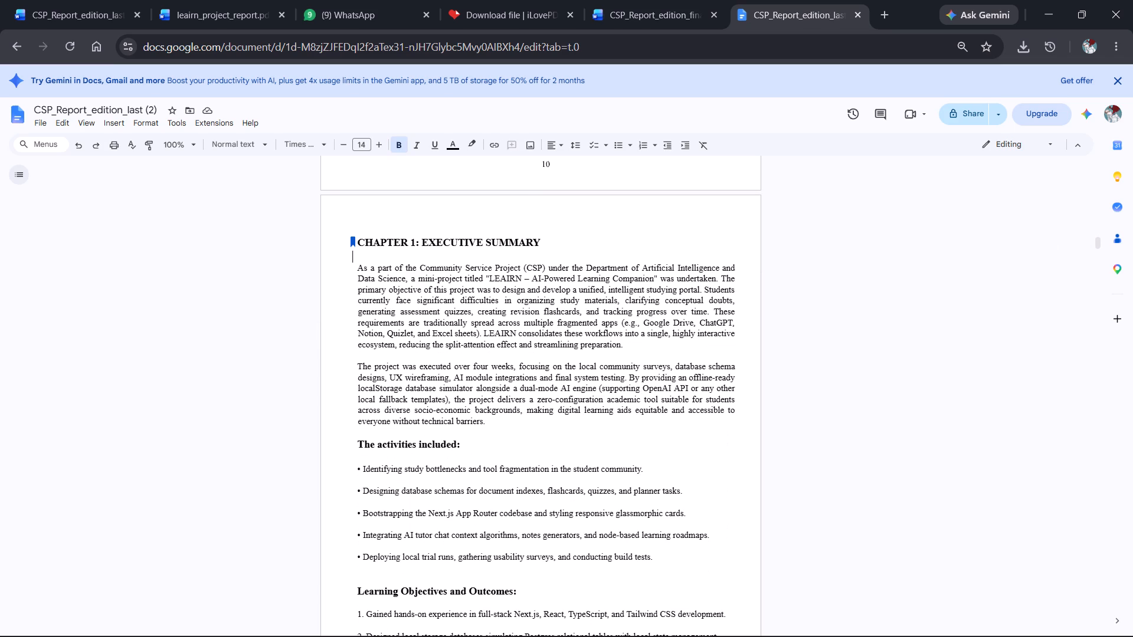
pyautogui.hotkey('ctrl', 'a')
pyautogui.scroll(-13, 528, 261)
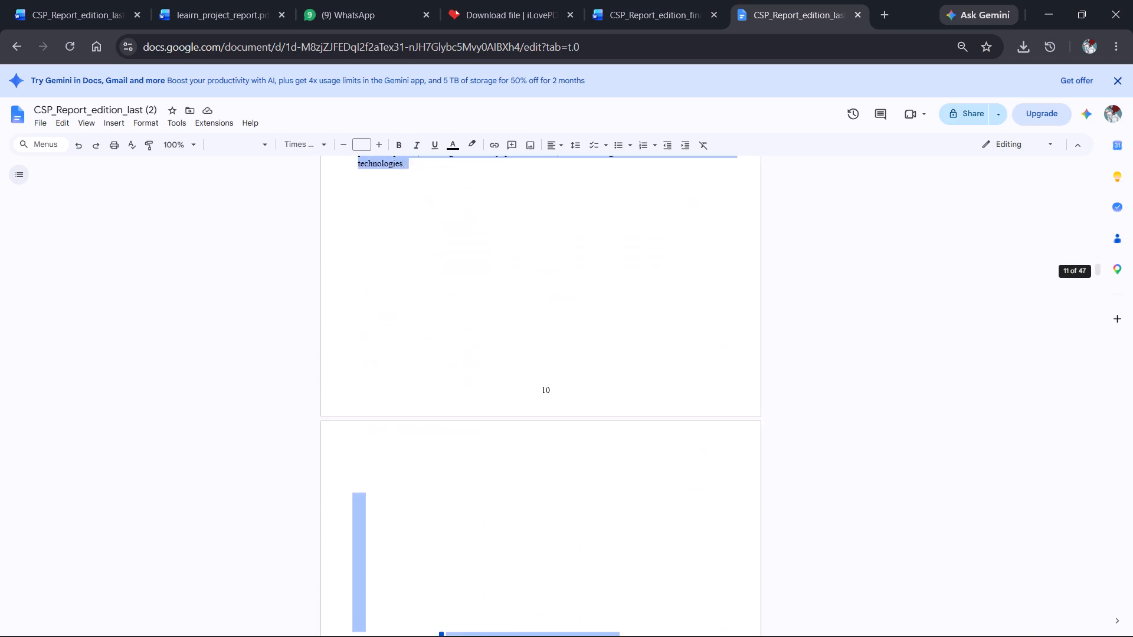
pyautogui.scroll(-1, 528, 261)
pyautogui.click(313, 141)
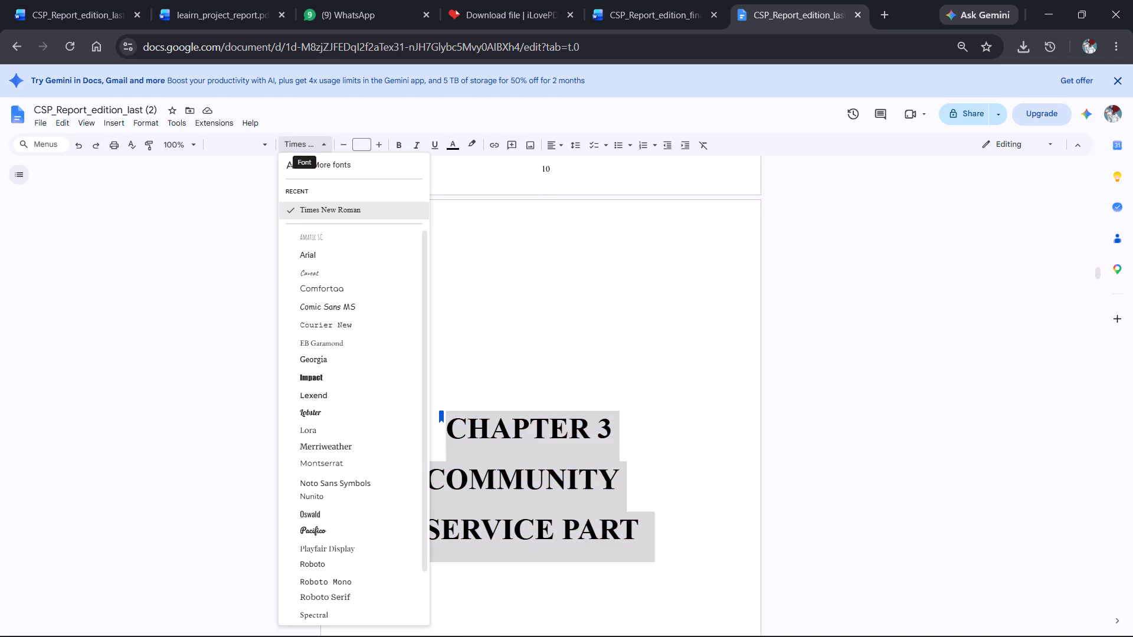
pyautogui.click(338, 205)
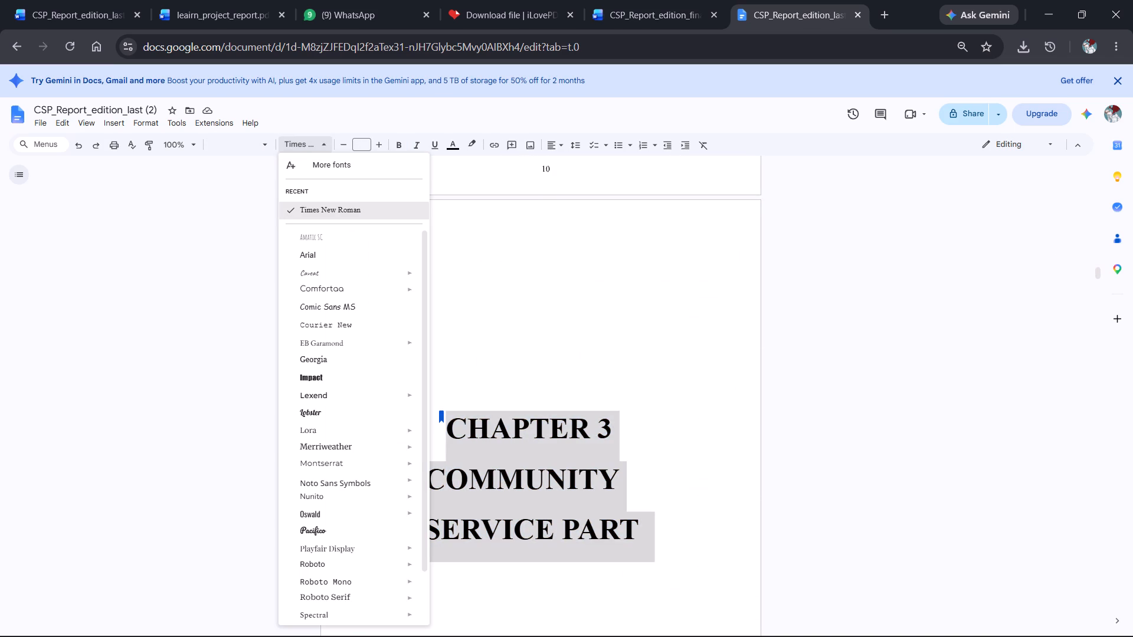
pyautogui.click(477, 257)
# Delete the stray page number 5 from the bottom of the Chapter 4 title page.
pyautogui.scroll(-6, 477, 257)
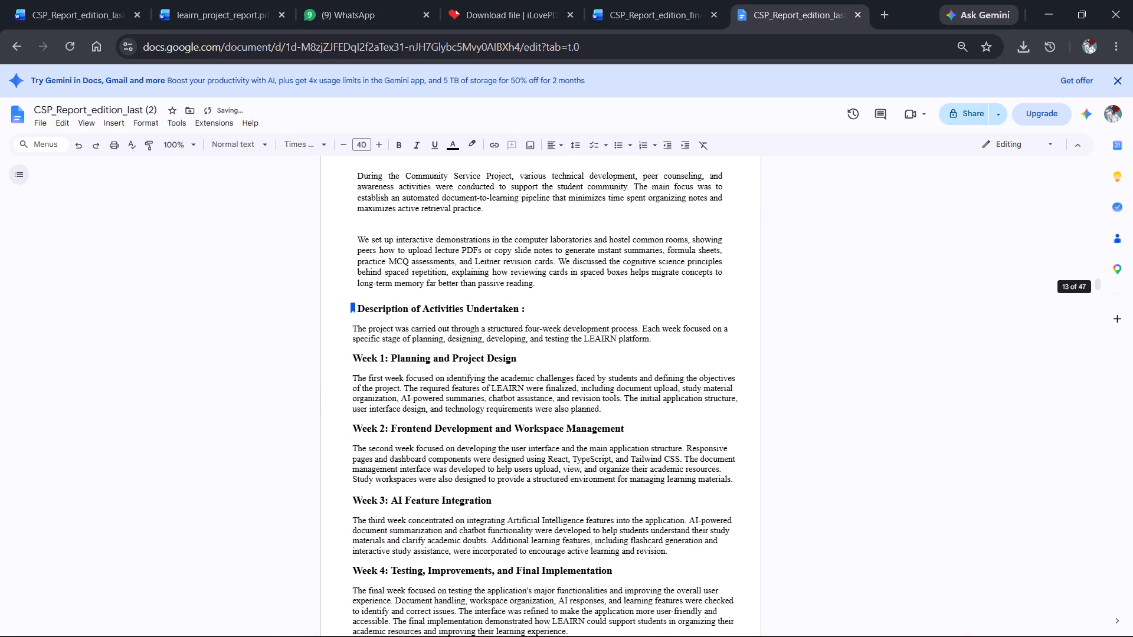
pyautogui.scroll(-5, 477, 257)
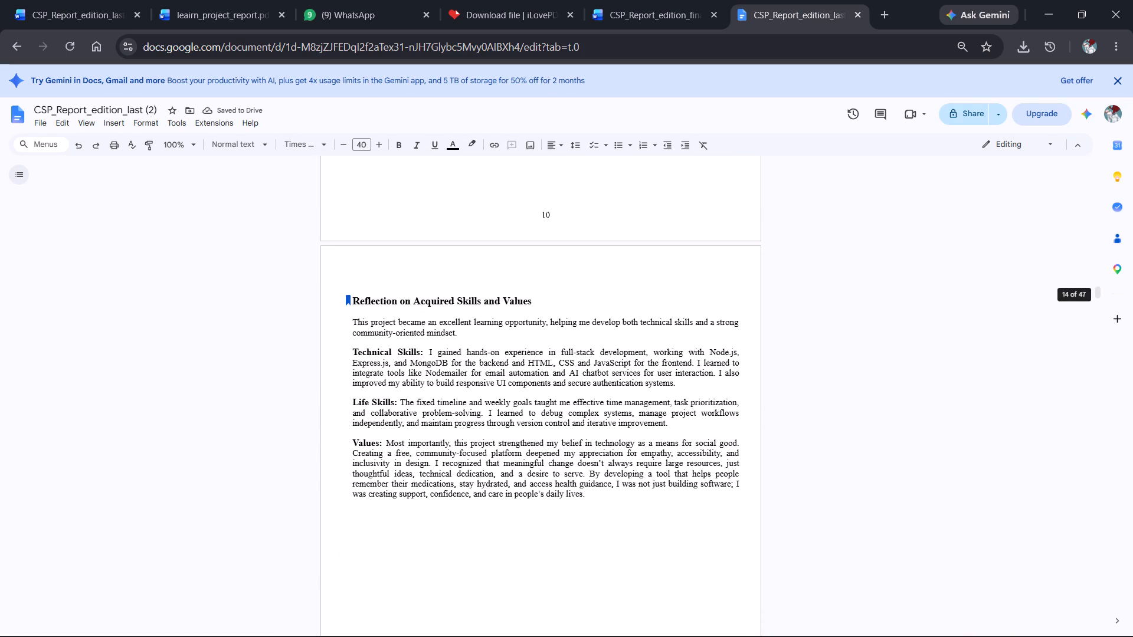
pyautogui.scroll(-6, 477, 257)
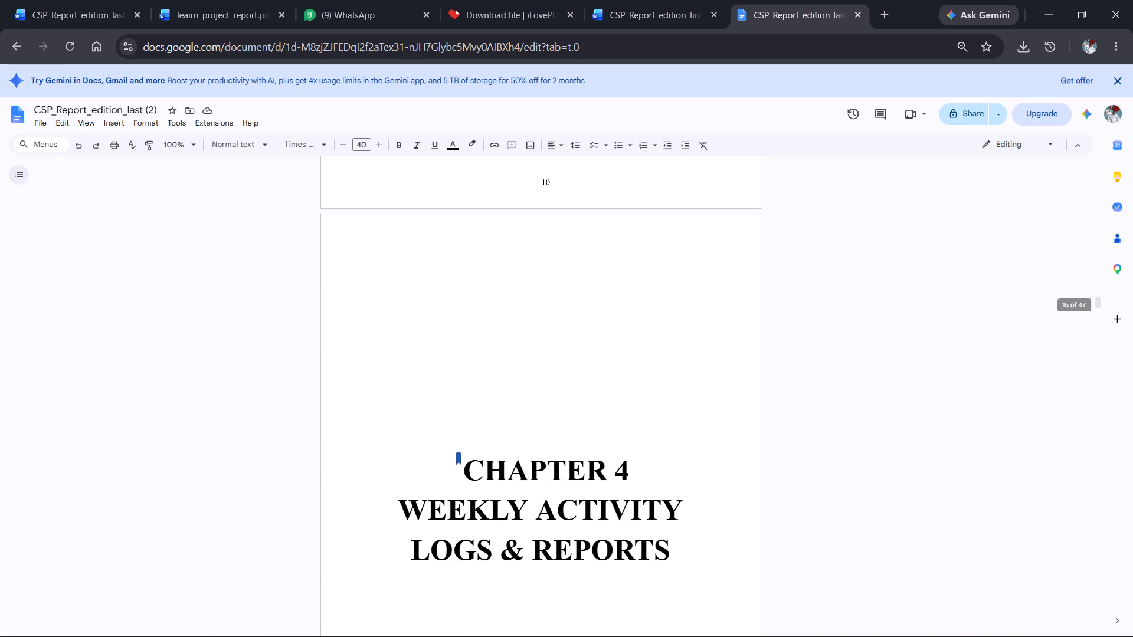
pyautogui.scroll(-2, 477, 257)
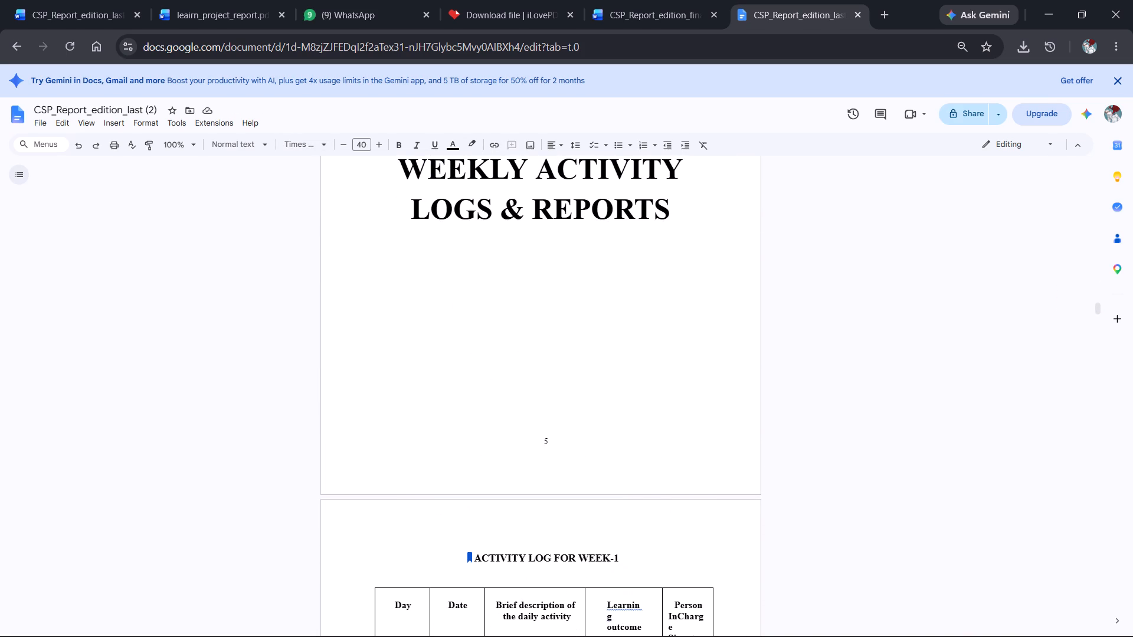
pyautogui.click(562, 458)
pyautogui.press('BackSpace')
# Remove the blank page after the Week-1 activity log, using blank lines to start the WEEKLY REPORT heading at the top of the following page.
pyautogui.scroll(-5, 562, 458)
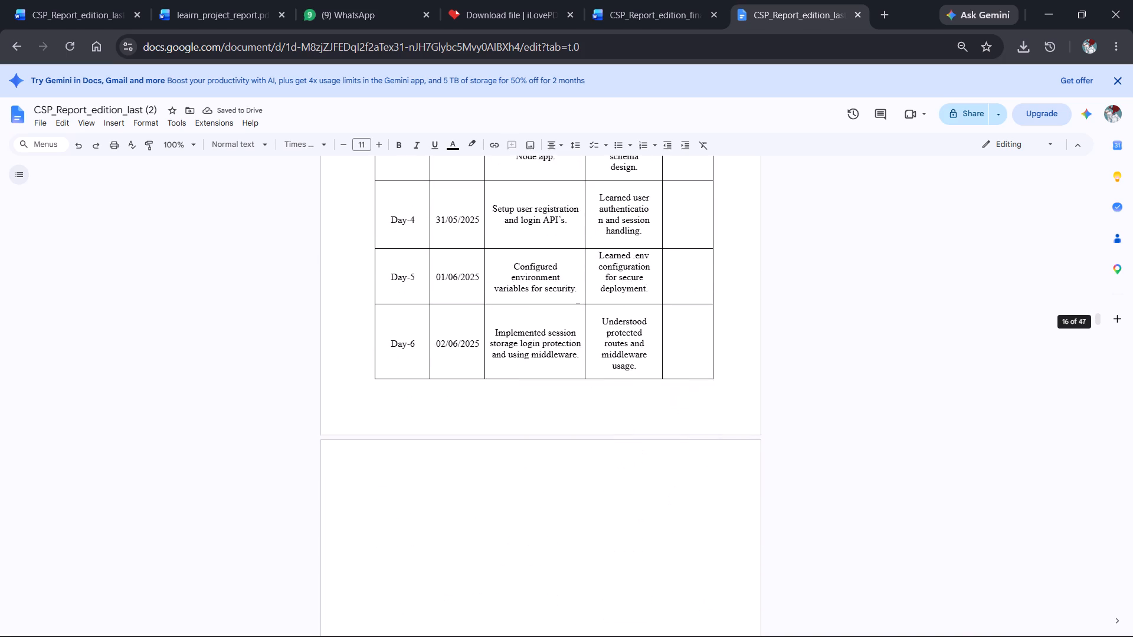
pyautogui.scroll(-6, 562, 458)
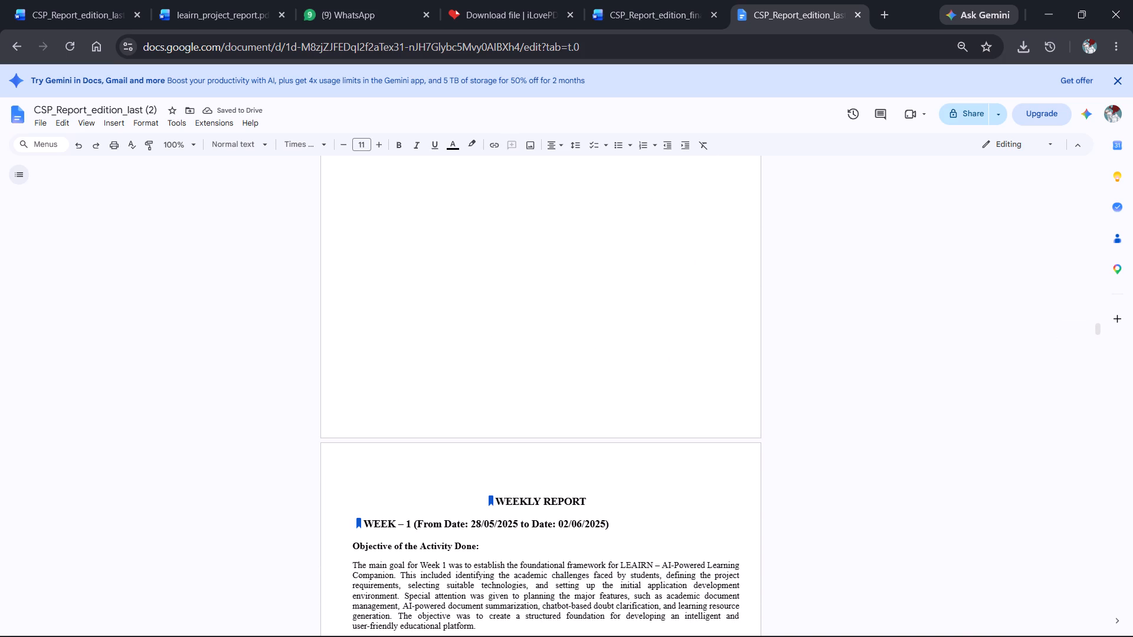
pyautogui.click(554, 406)
pyautogui.press('Delete')
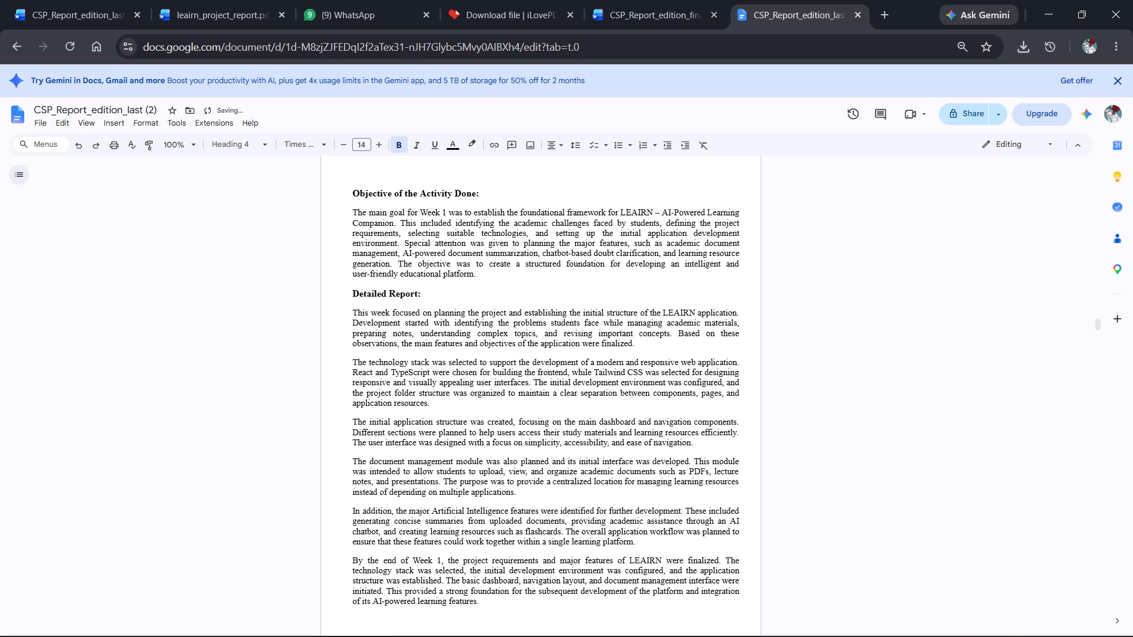
pyautogui.press('Return')
pyautogui.press('Return')
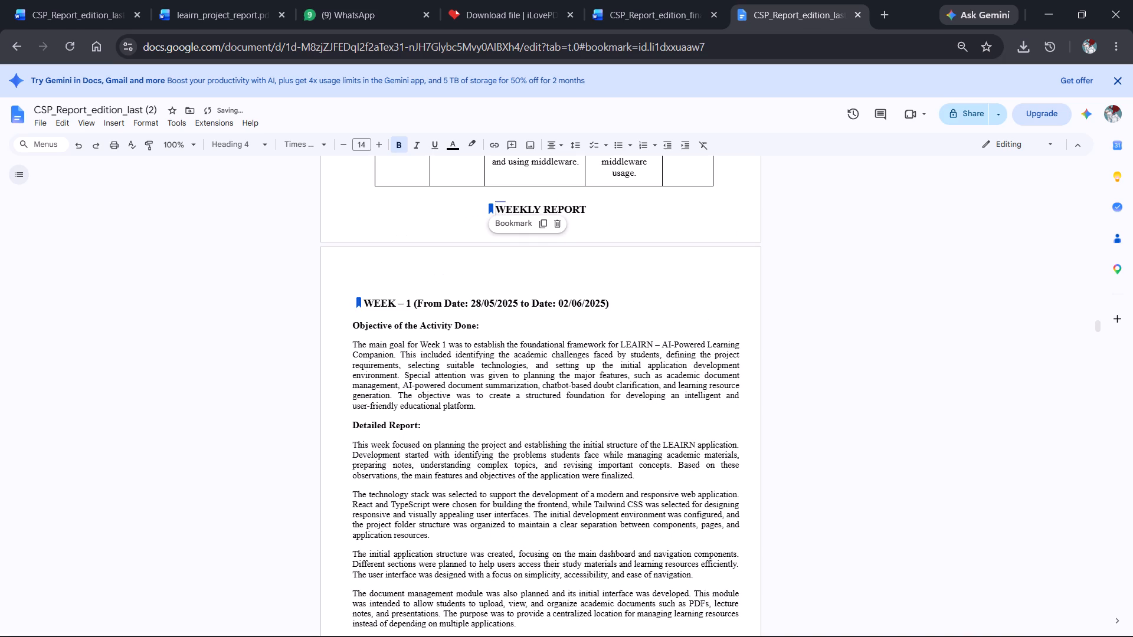
pyautogui.press('Return')
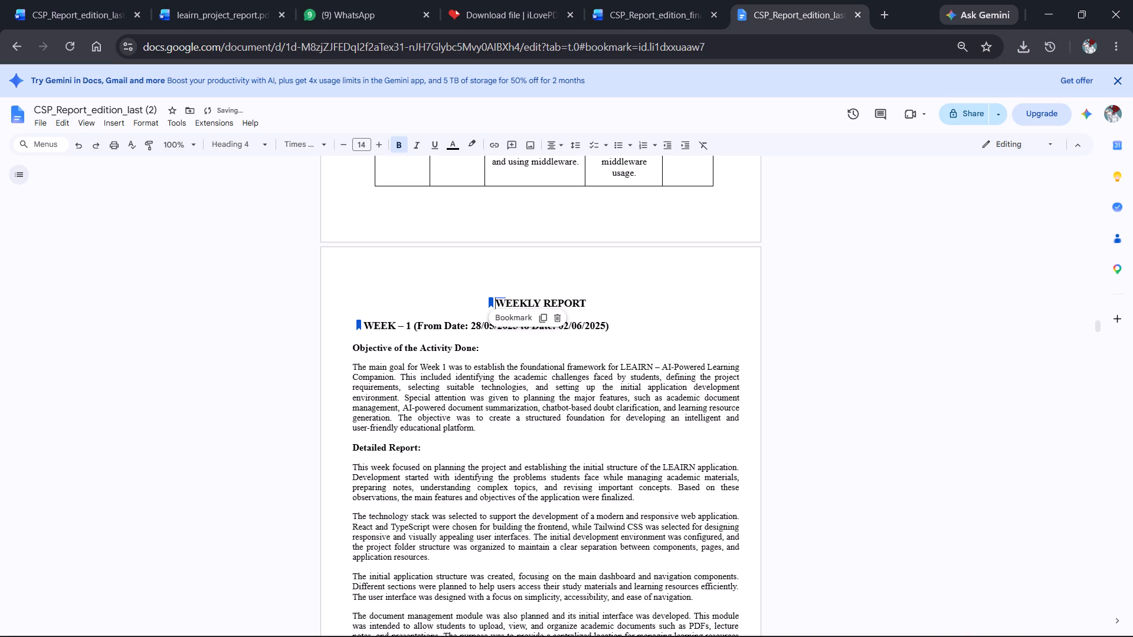
pyautogui.click(514, 222)
# Inspect the pages around the Chapter 4 title and the footer page number on the page before it.
pyautogui.scroll(1, 514, 222)
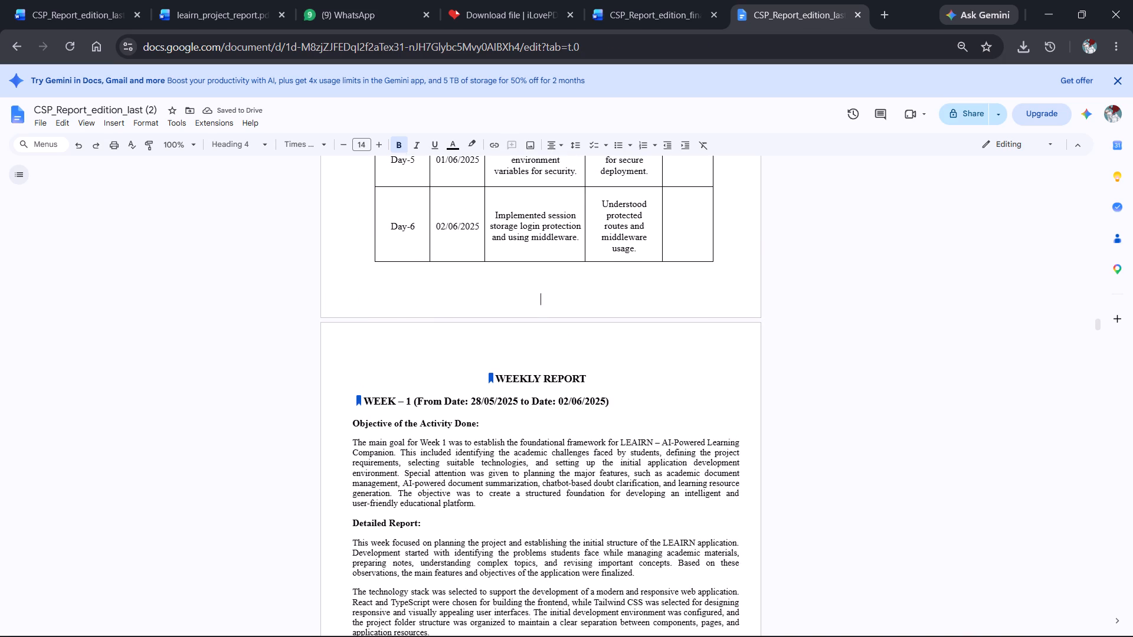
pyautogui.scroll(8, 514, 222)
pyautogui.scroll(-1, 514, 222)
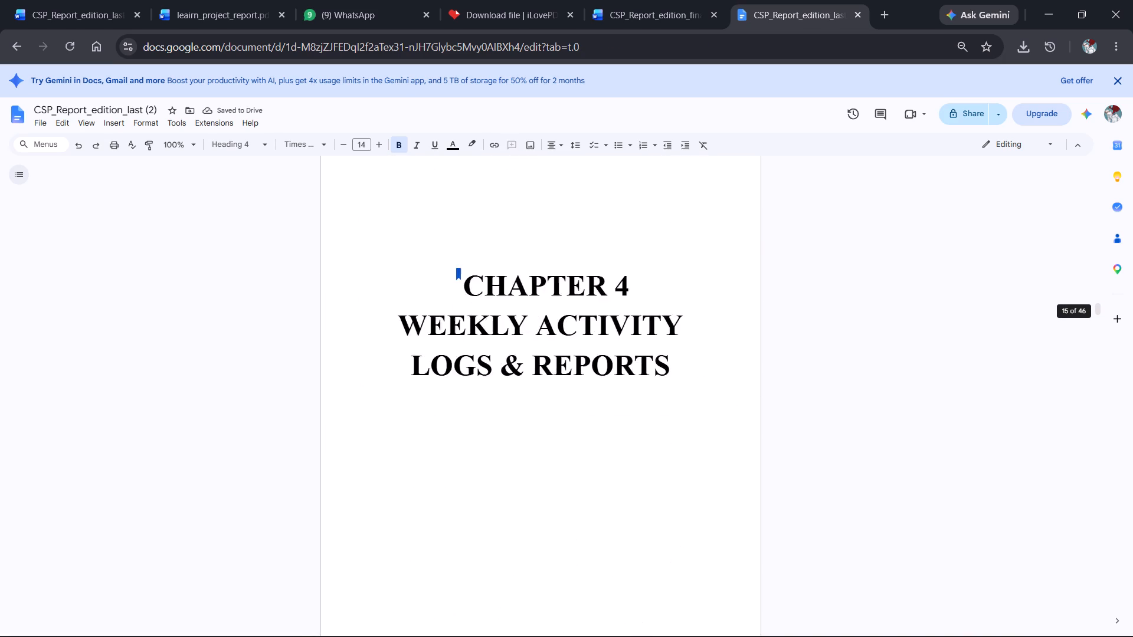
pyautogui.scroll(-2, 514, 222)
pyautogui.scroll(4, 514, 222)
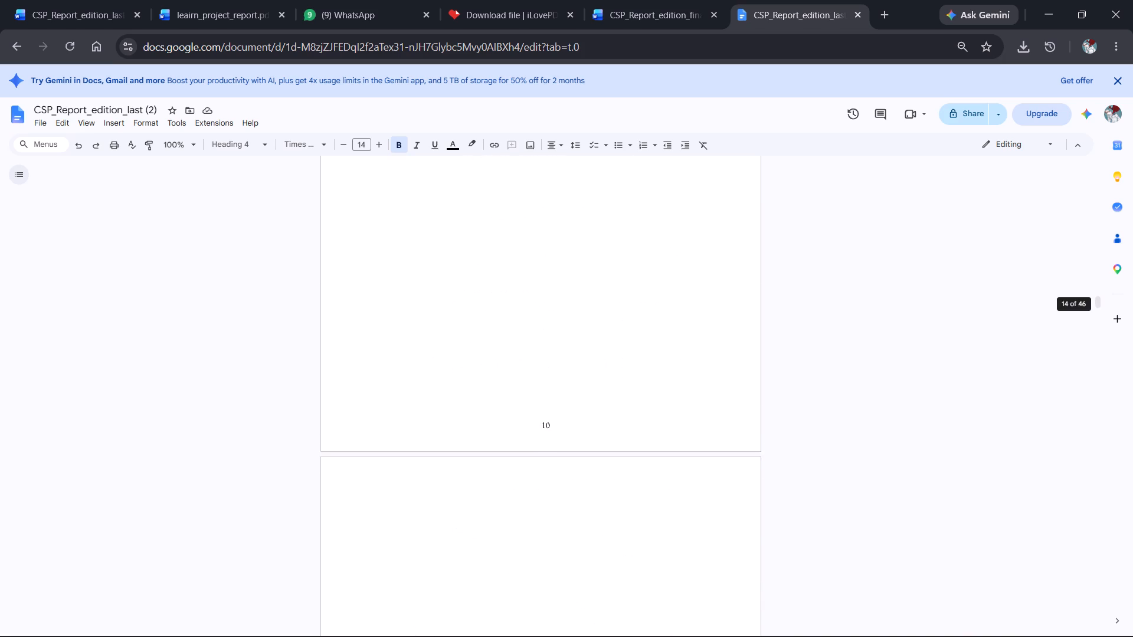
pyautogui.scroll(-1, 514, 222)
pyautogui.click(563, 229)
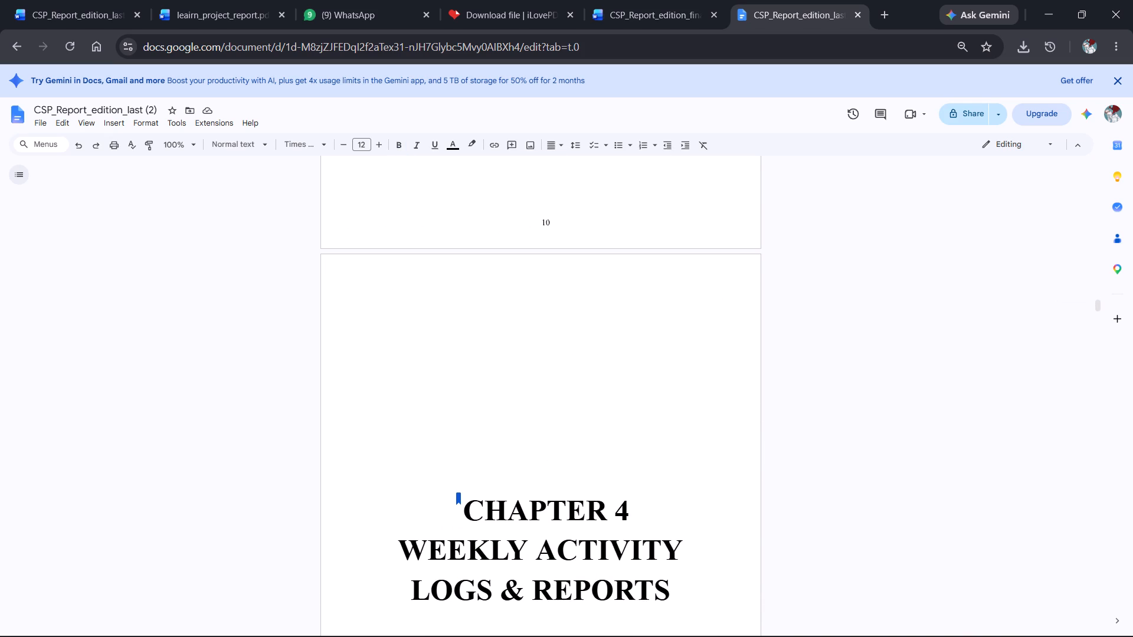
pyautogui.click(541, 229)
pyautogui.doubleClick(550, 225)
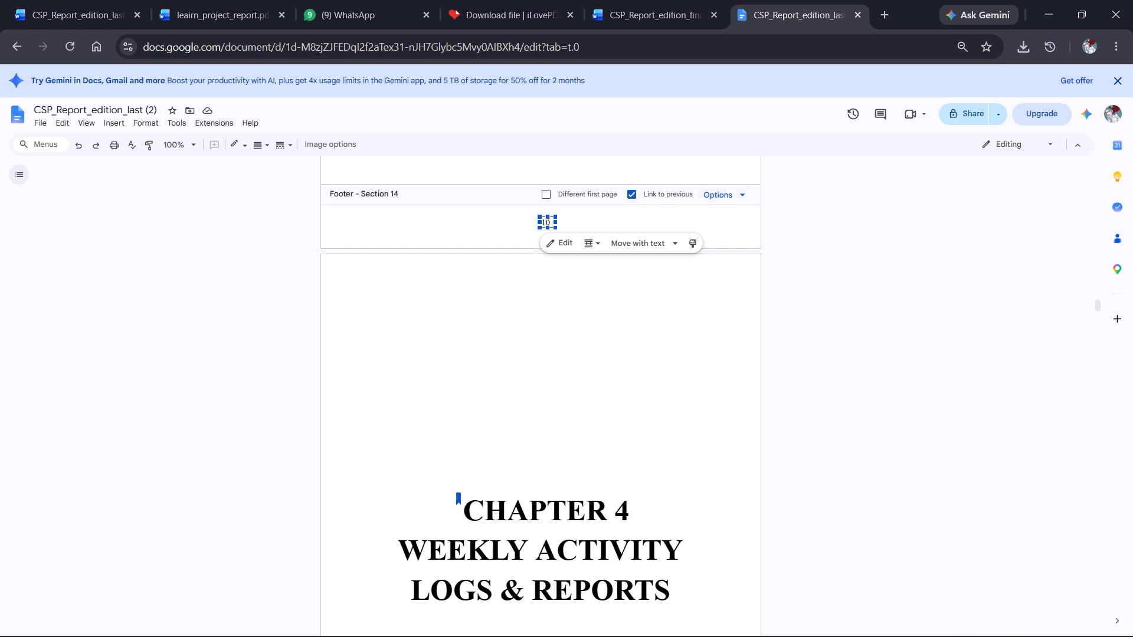
pyautogui.click(664, 213)
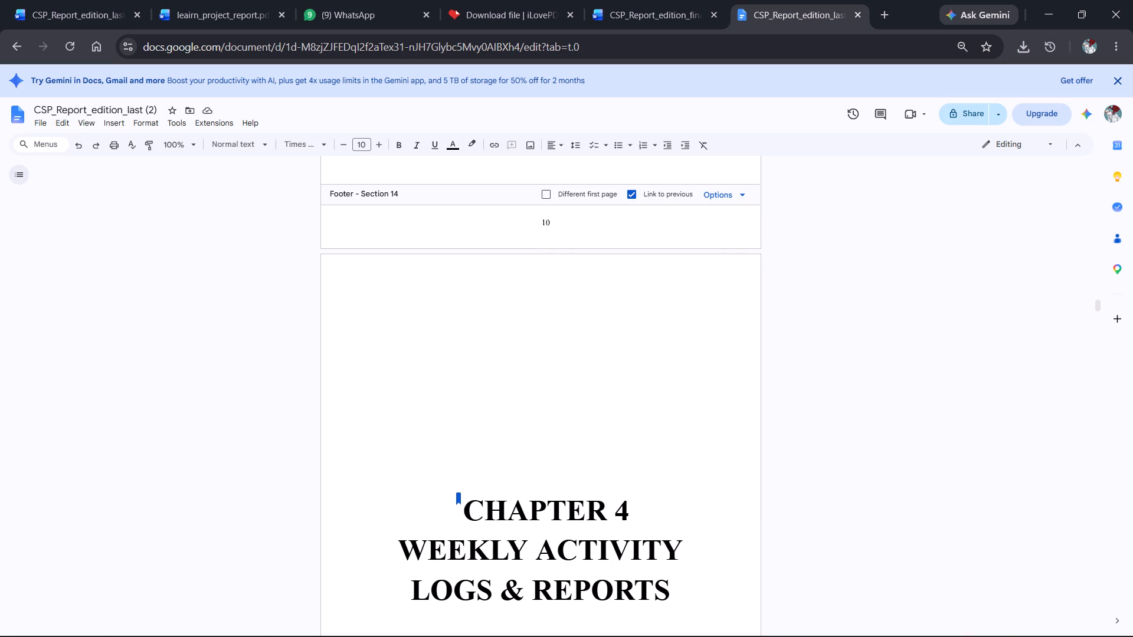
pyautogui.click(584, 245)
# Link the Section 16 footer, under the Week-1 activity log, to the previous section.
pyautogui.scroll(-2, 584, 245)
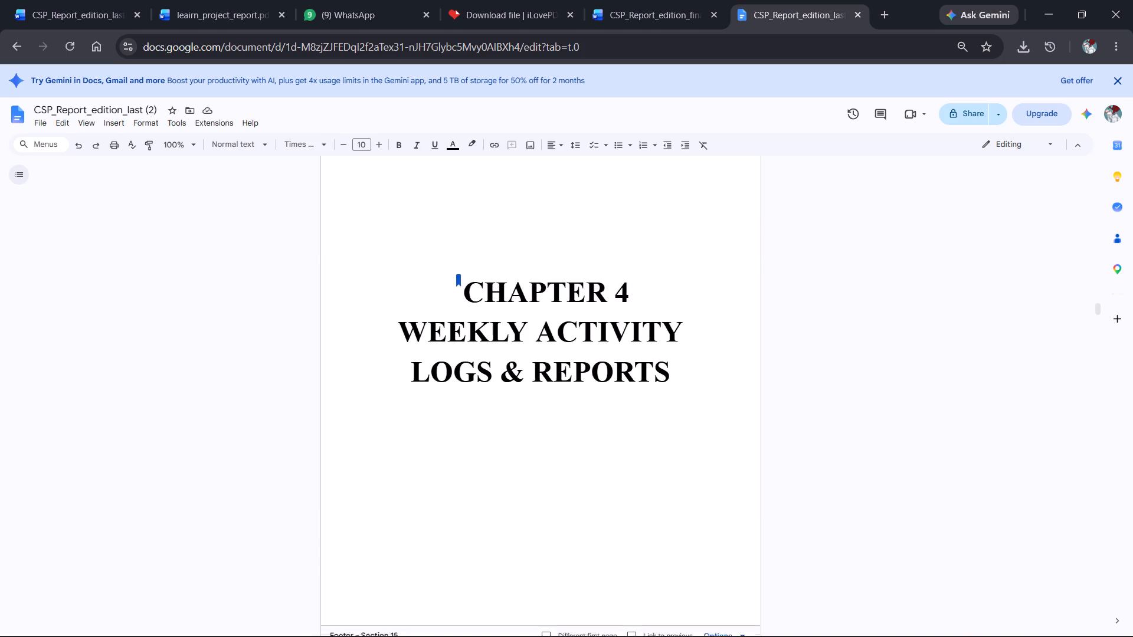
pyautogui.scroll(-6, 584, 245)
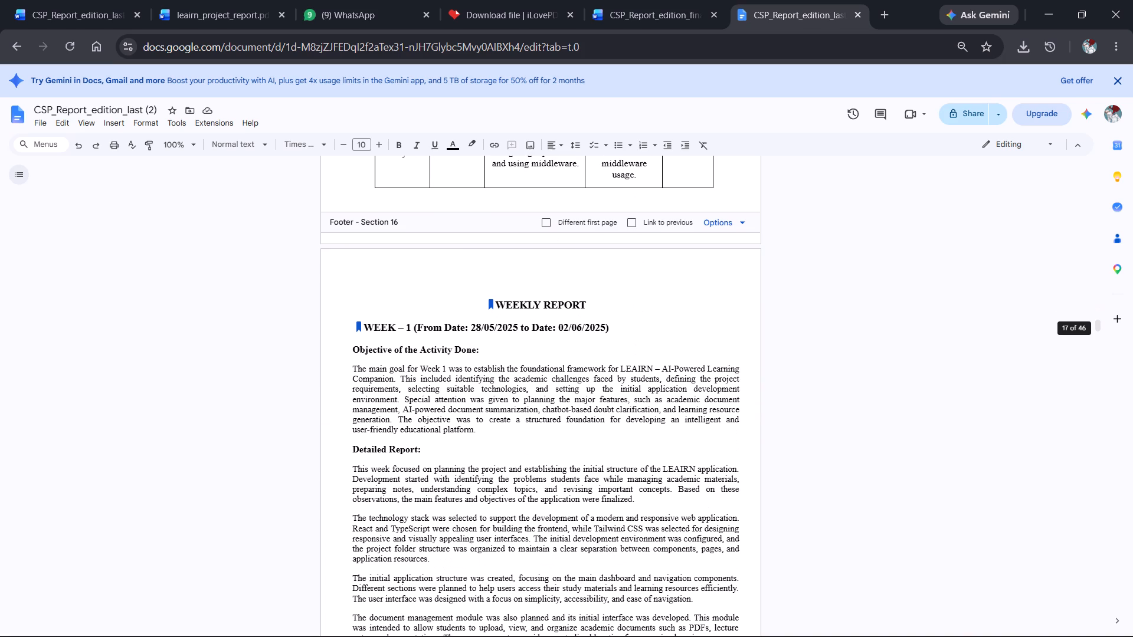
pyautogui.click(630, 221)
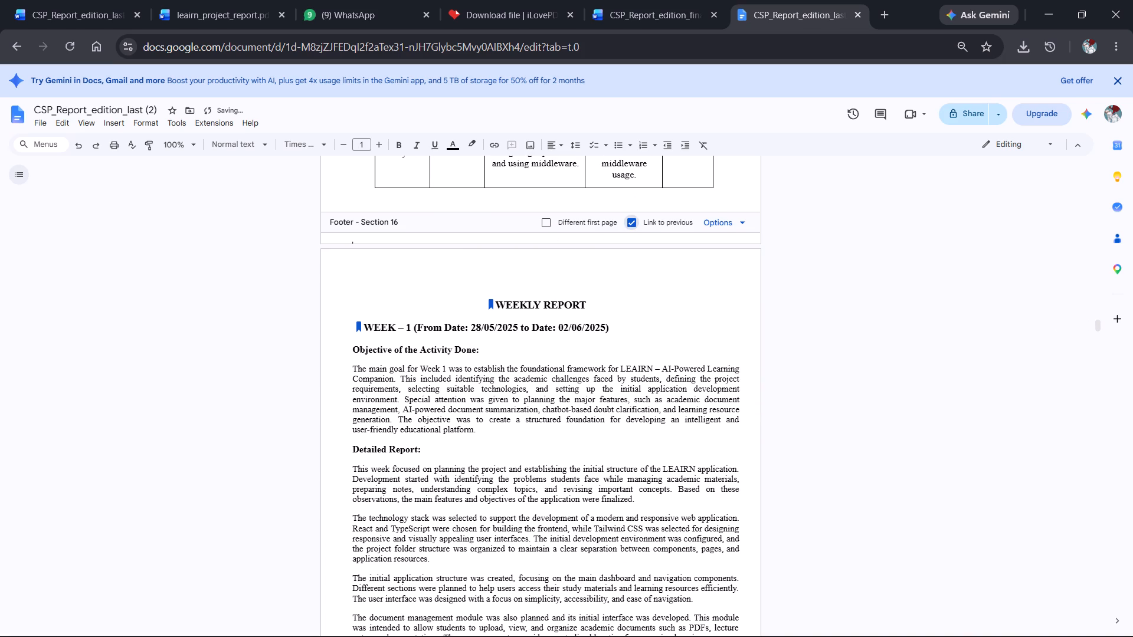
pyautogui.click(798, 271)
pyautogui.click(630, 226)
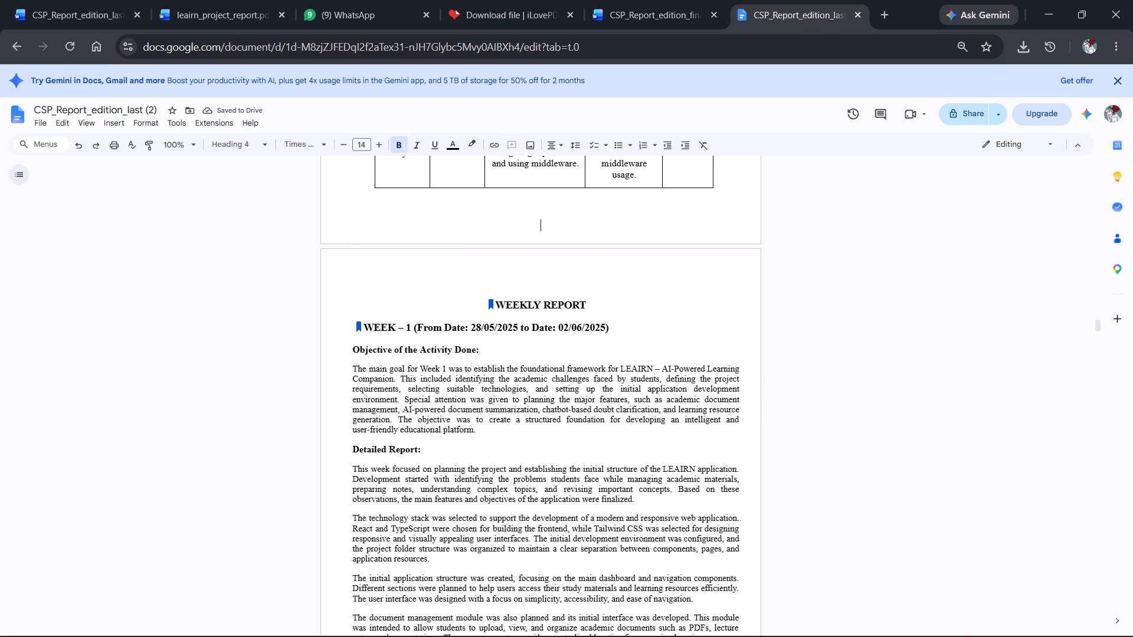
# Delete the word "medicine" from the Day-8 activity description in the Week-2 log so it reads "Designed model and created frontend forms".
pyautogui.scroll(-4, 630, 226)
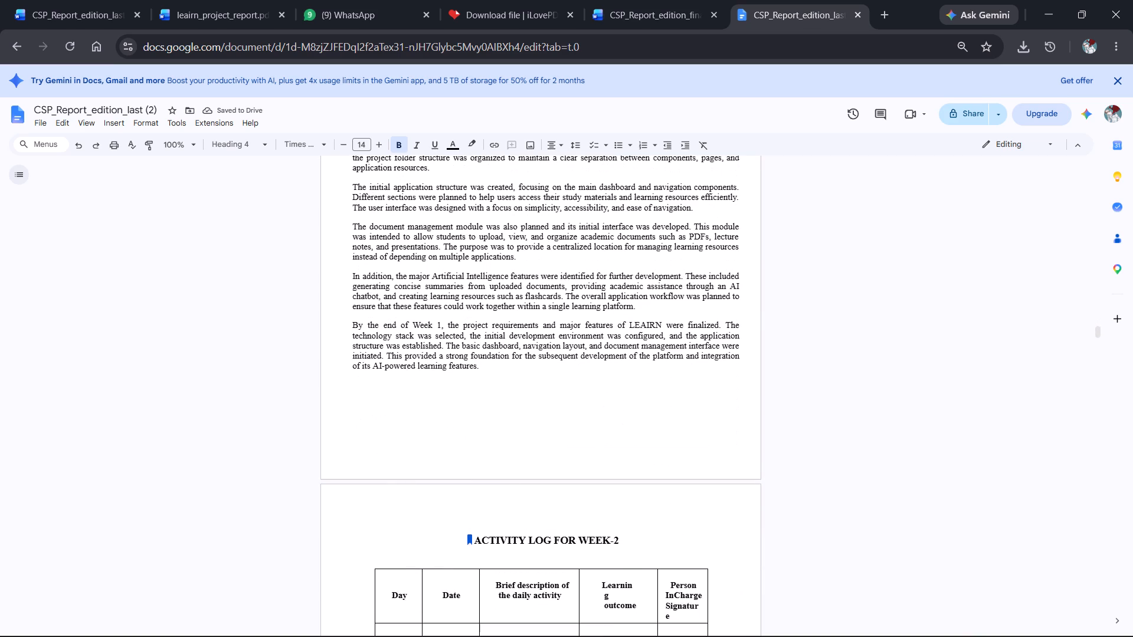
pyautogui.scroll(-4, 630, 226)
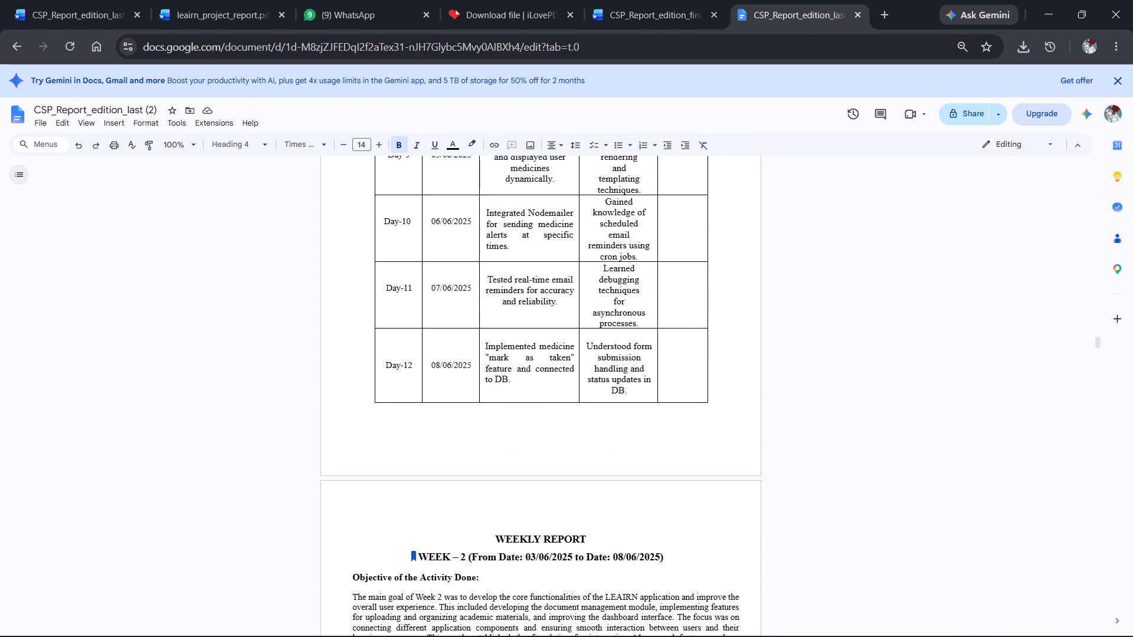
pyautogui.scroll(1, 630, 226)
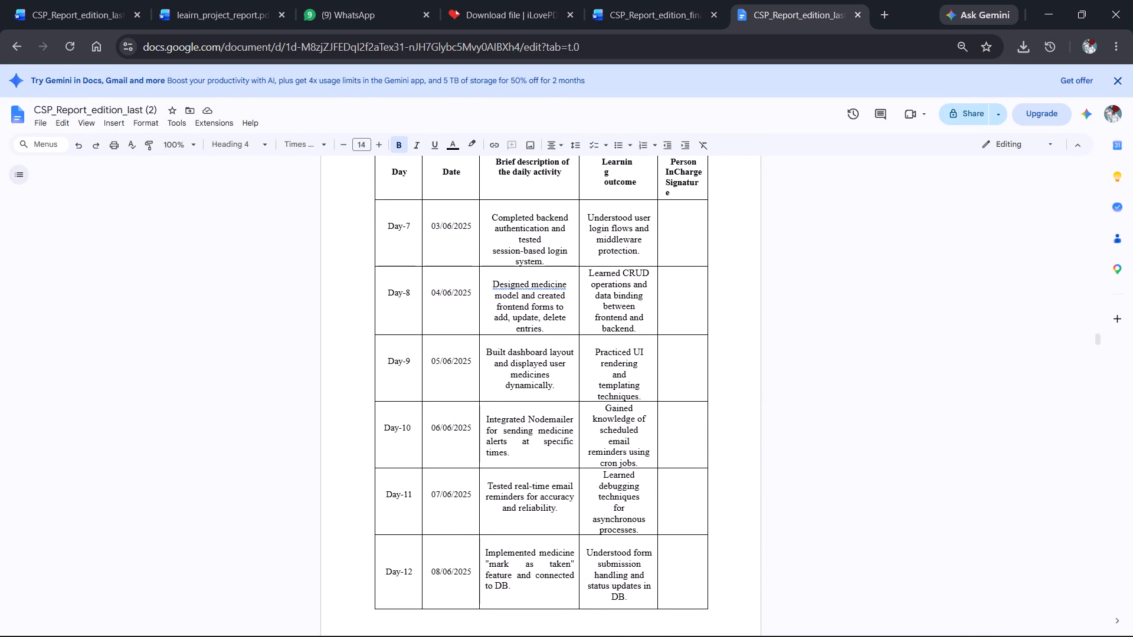
pyautogui.click(561, 287)
pyautogui.press('Right')
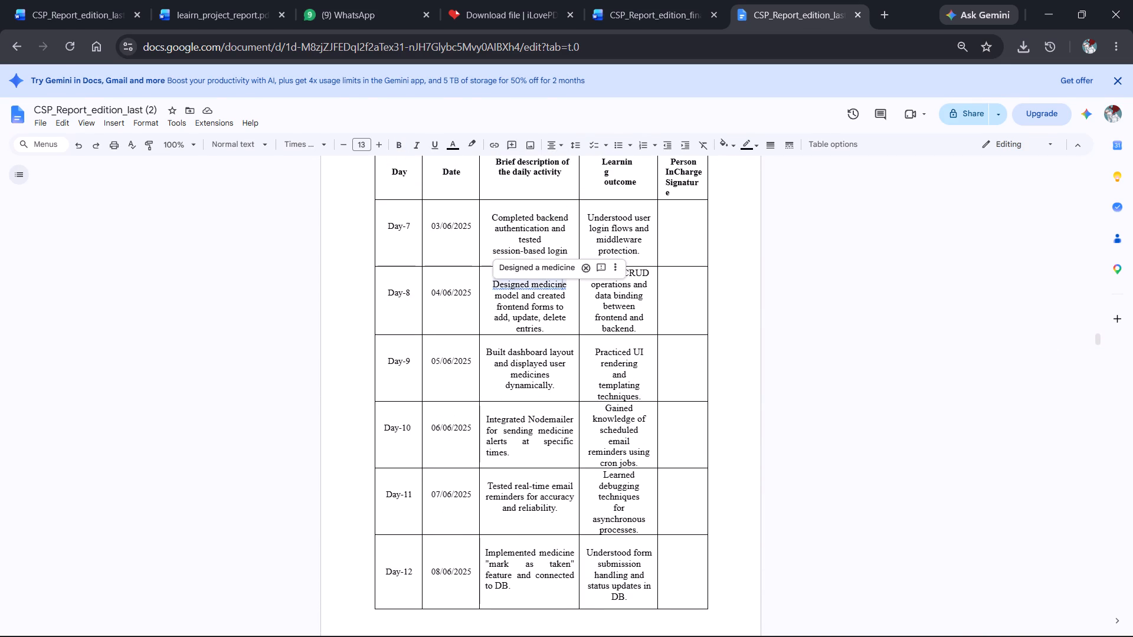
pyautogui.press('Right')
pyautogui.press('Left')
pyautogui.press('BackSpace')
pyautogui.press('BackSpace')
pyautogui.press('BackSpace')
pyautogui.press('BackSpace')
pyautogui.press('BackSpace')
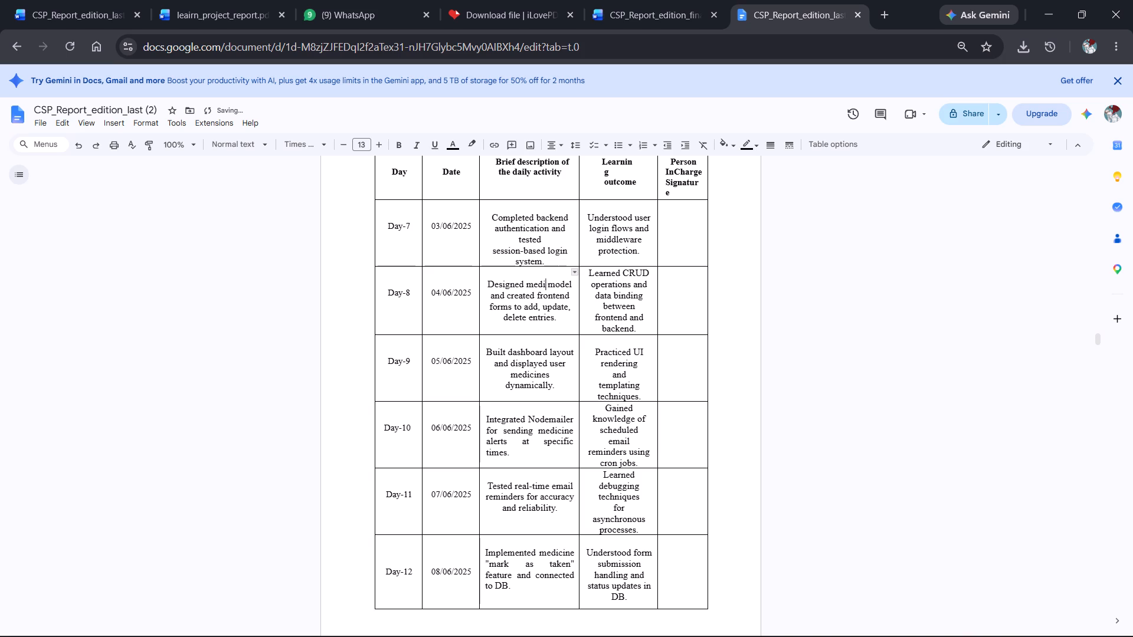
pyautogui.press('BackSpace')
pyautogui.press('BackSpace')
pyautogui.press('BackSpace')
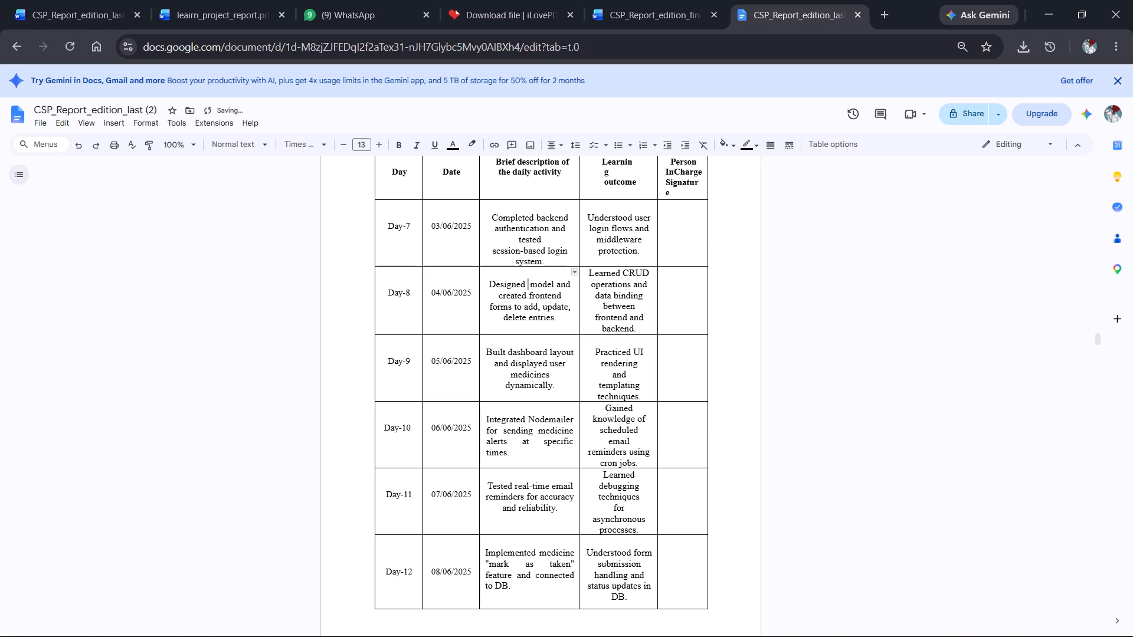
pyautogui.press('Delete')
# Correct "Teck" to "Tech" in the Day-1 activity description of the Week-1 log.
pyautogui.scroll(4, 561, 287)
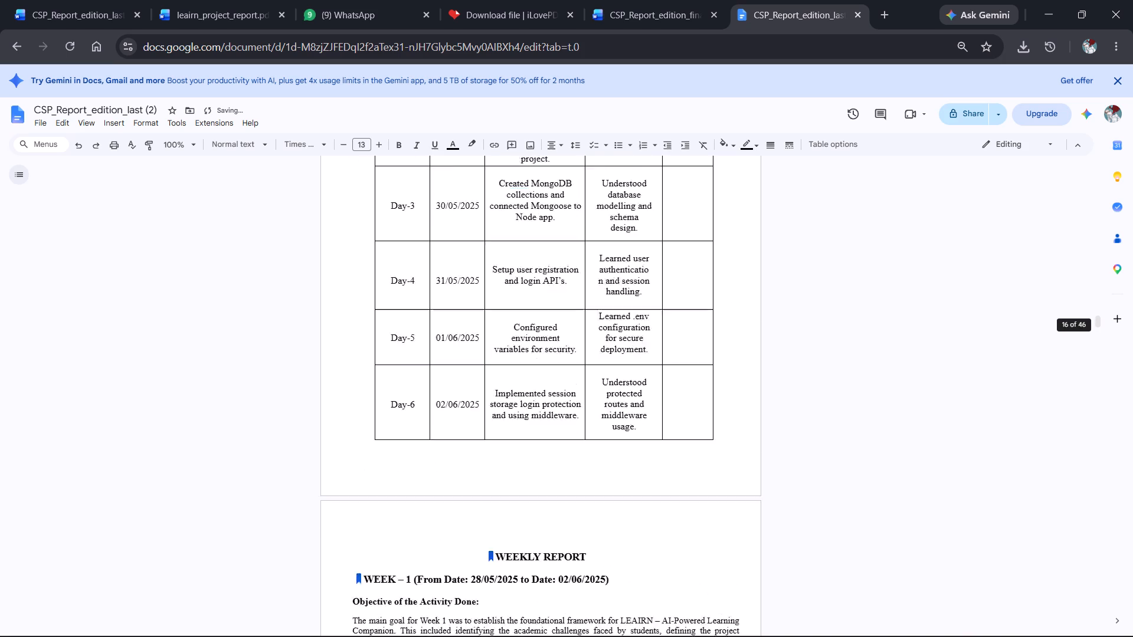
pyautogui.scroll(2, 561, 287)
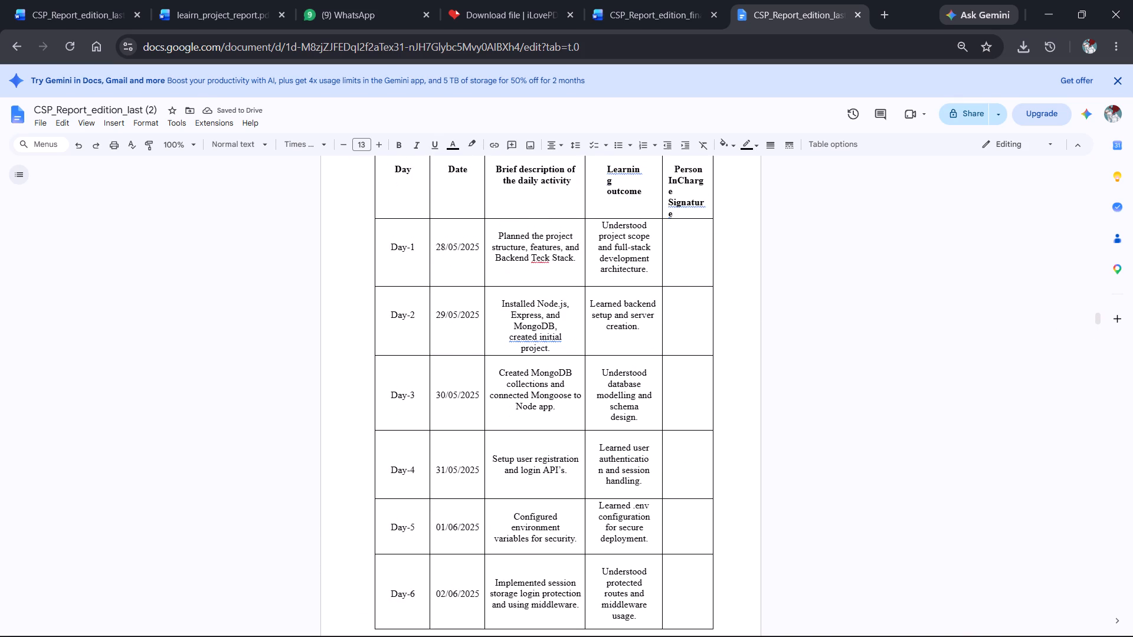
pyautogui.scroll(1, 561, 287)
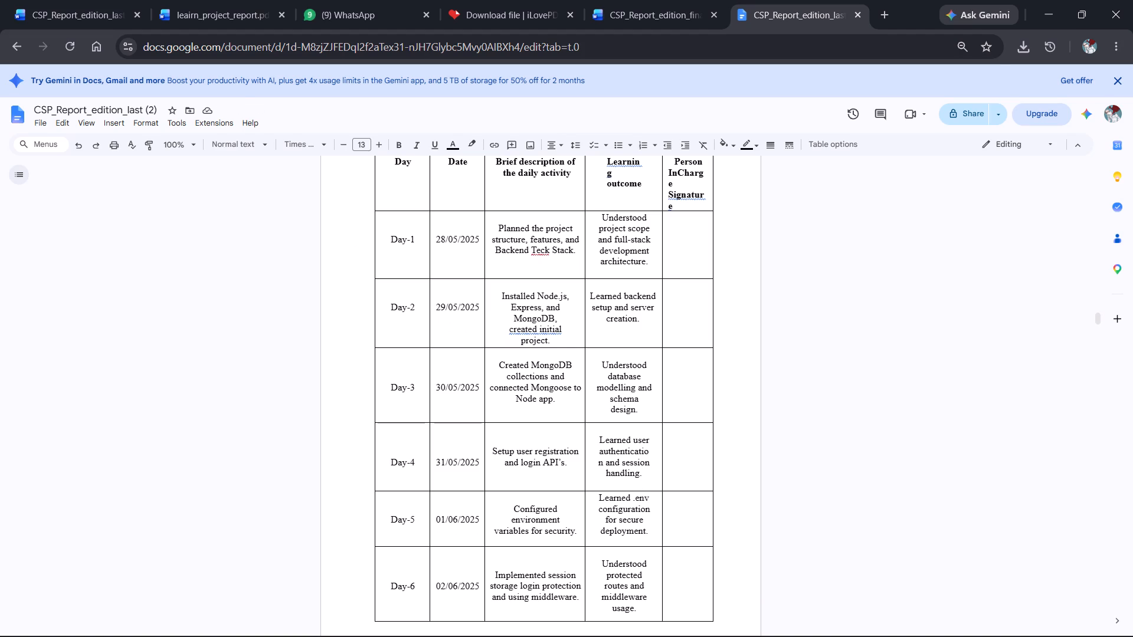
pyautogui.click(543, 249)
pyautogui.press('Return')
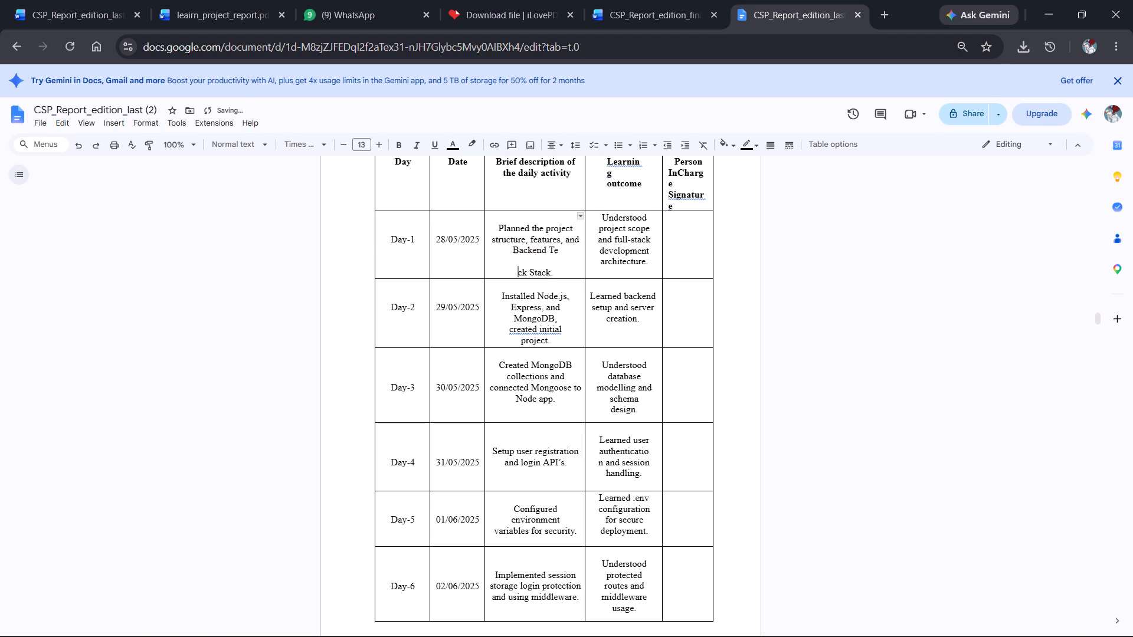
pyautogui.hotkey('ctrl', 'z')
pyautogui.press('Right')
pyautogui.press('Right')
pyautogui.press('BackSpace')
pyautogui.press('h')
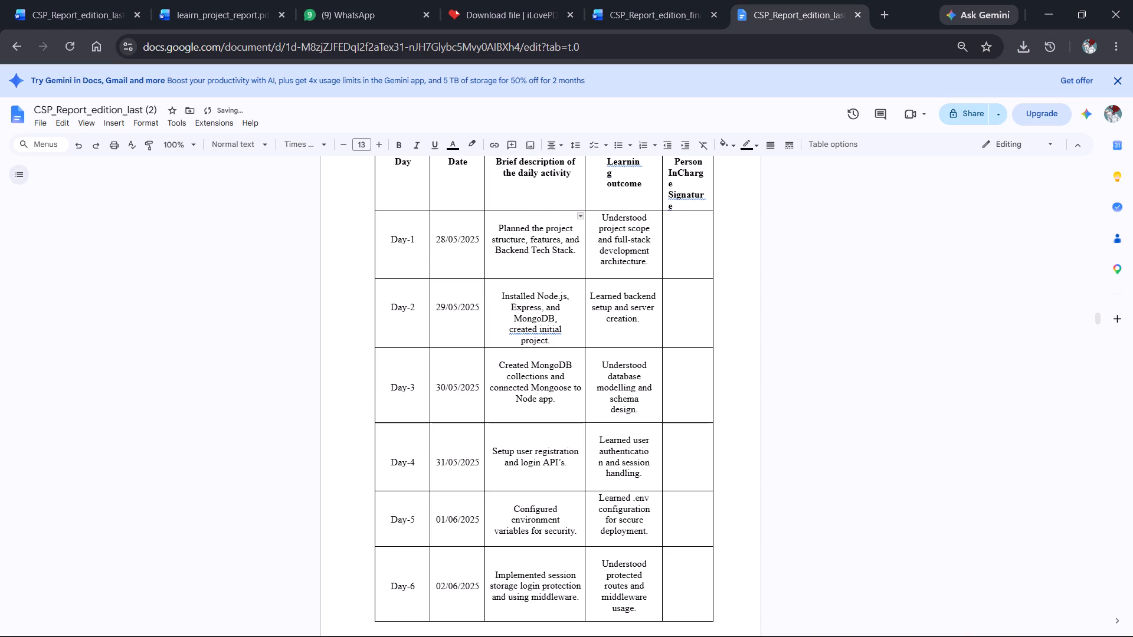
# Delete "medicine" from the Day-12 activity description in the Week-2 log so it begins "Implemented "mark as taken" feature".
pyautogui.scroll(-8, 546, 355)
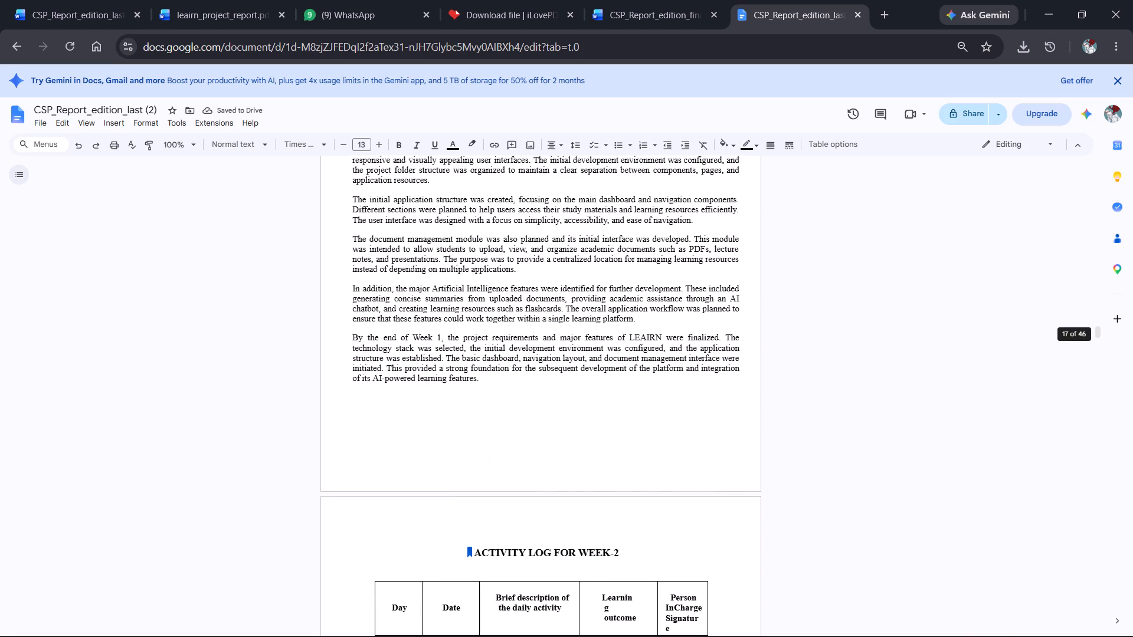
pyautogui.scroll(-6, 546, 355)
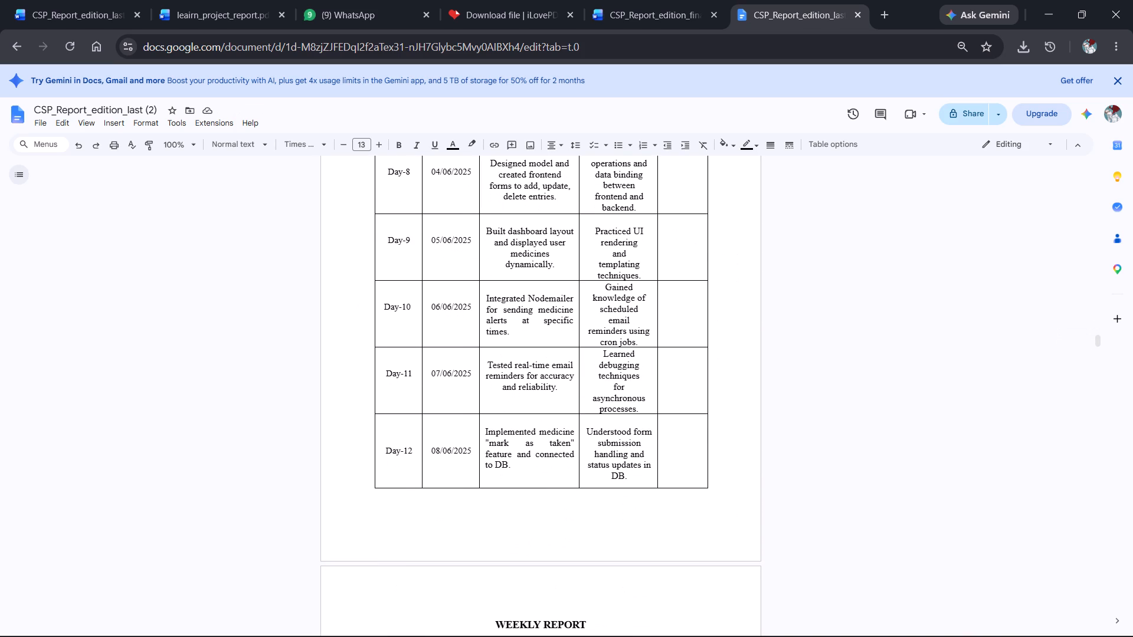
pyautogui.scroll(-2, 546, 355)
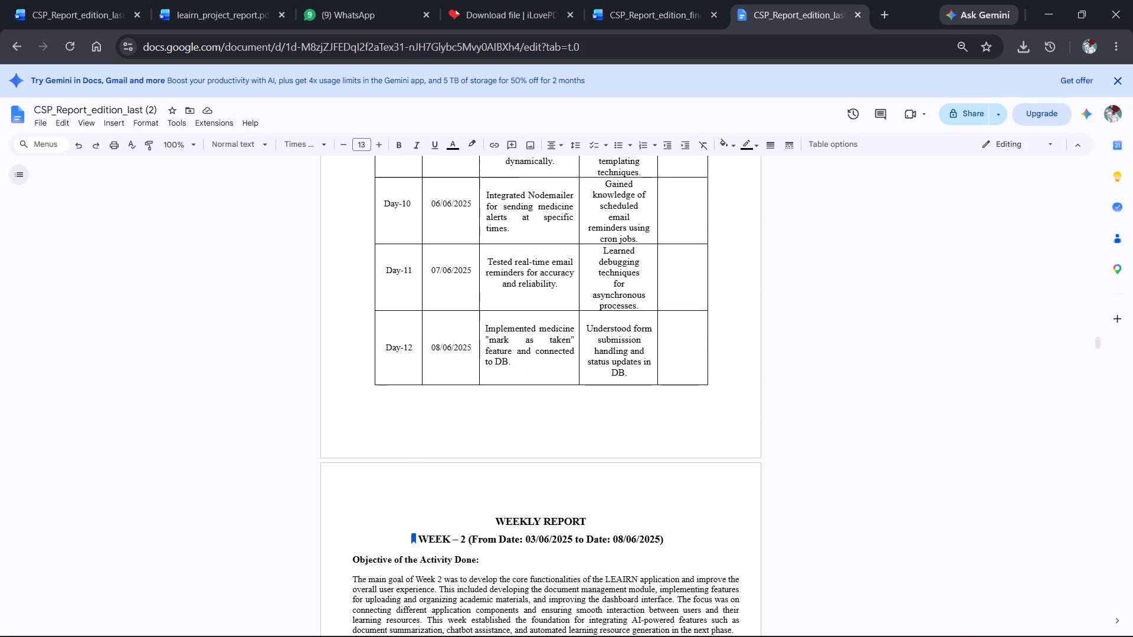
pyautogui.click(555, 325)
pyautogui.press('BackSpace')
pyautogui.press('BackSpace')
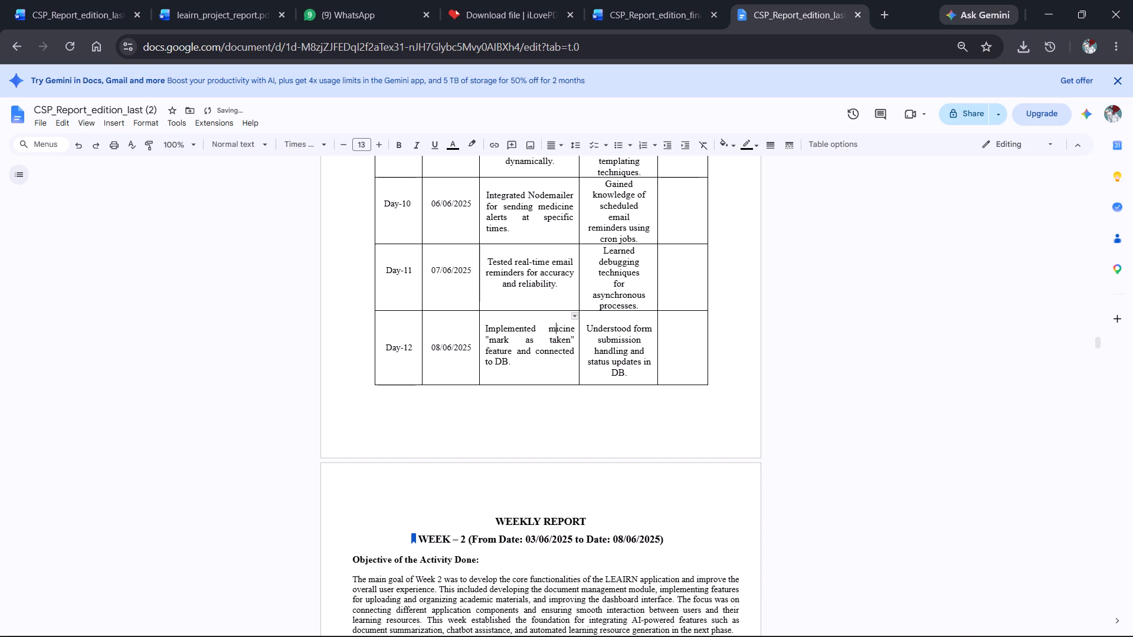
pyautogui.press('Delete')
pyautogui.press('Delete')
pyautogui.press('Delete')
pyautogui.press('BackSpace')
pyautogui.press('BackSpace')
pyautogui.press('Delete')
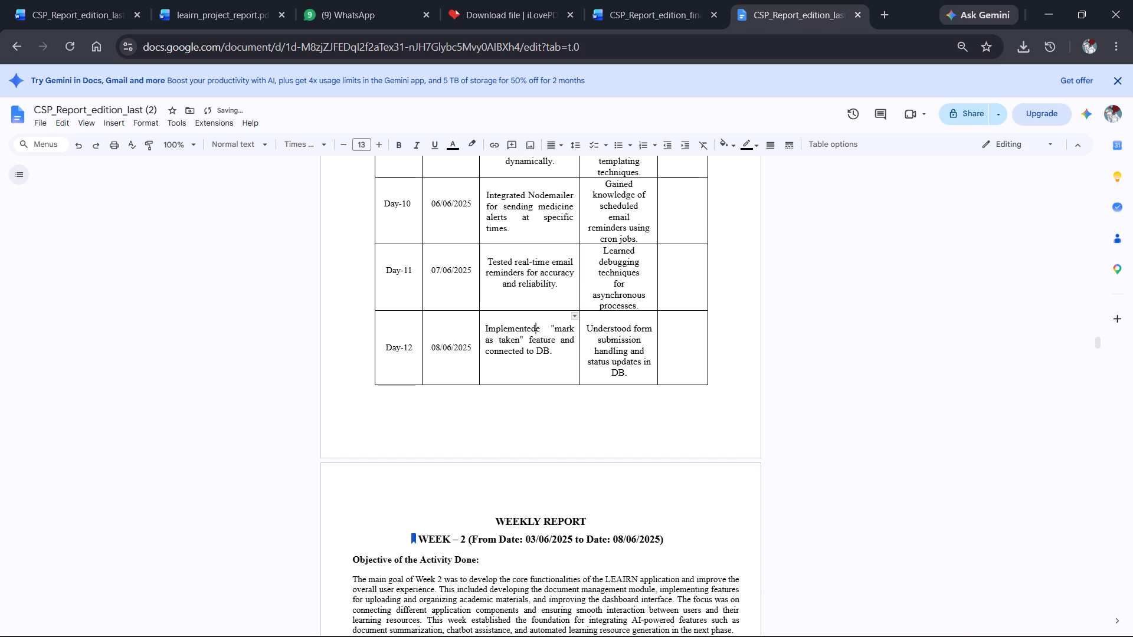
pyautogui.press('Delete')
pyautogui.press('Delete')
pyautogui.press('space')
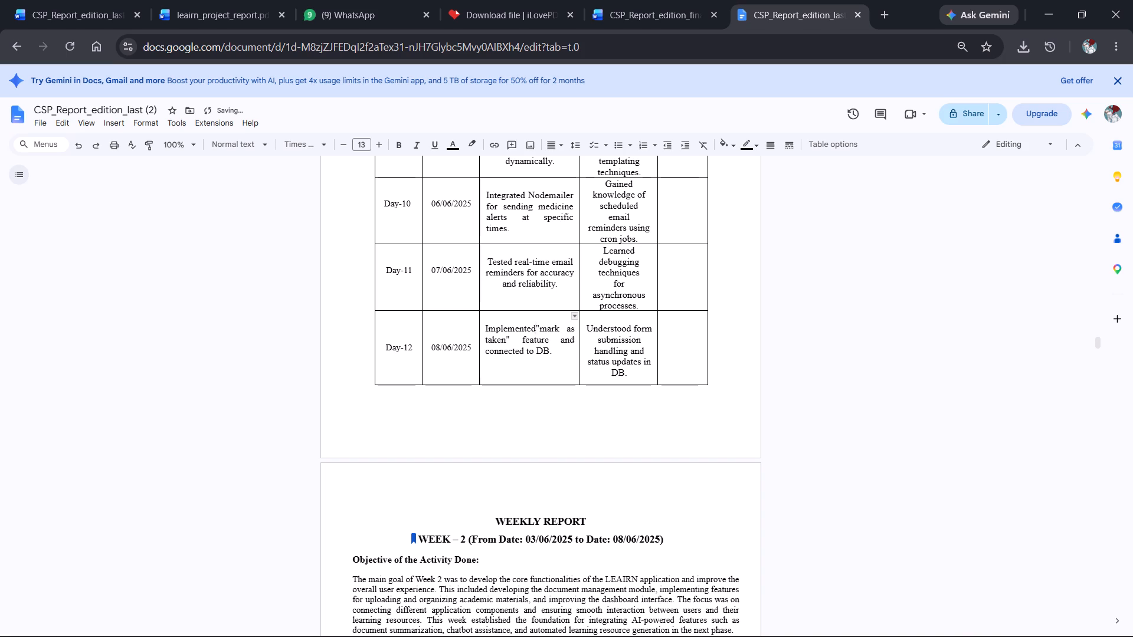
# Delete "medicine" from the Day-13 activity description in the Week-3 log so it reads "Fetched actual intake records".
pyautogui.scroll(-2, 555, 325)
pyautogui.scroll(1, 555, 325)
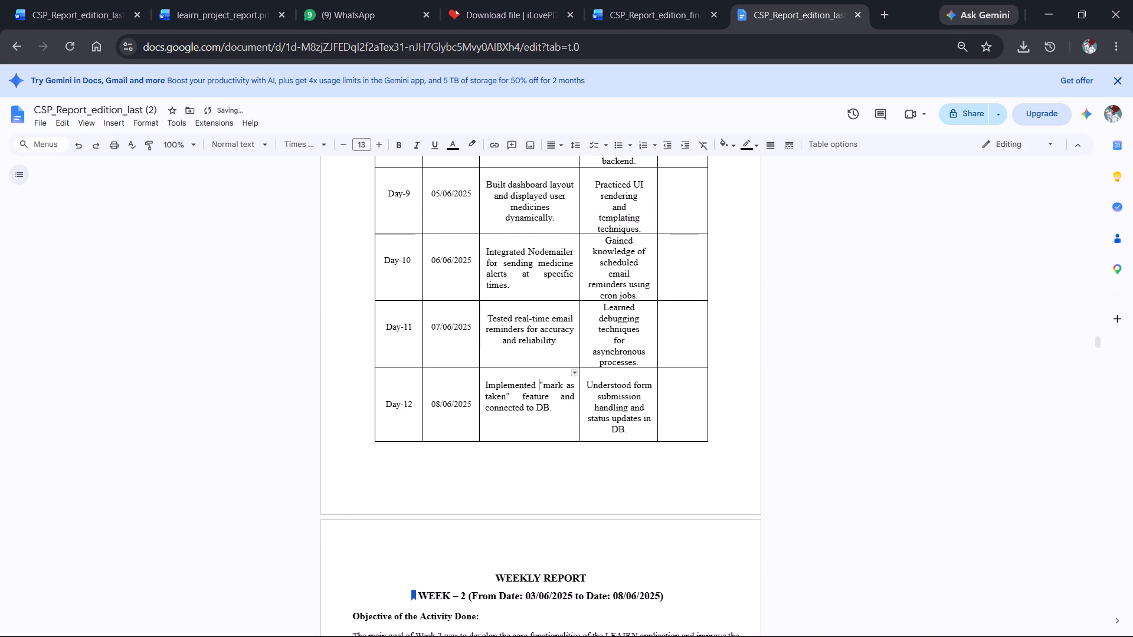
pyautogui.scroll(1, 555, 325)
pyautogui.scroll(-6, 555, 325)
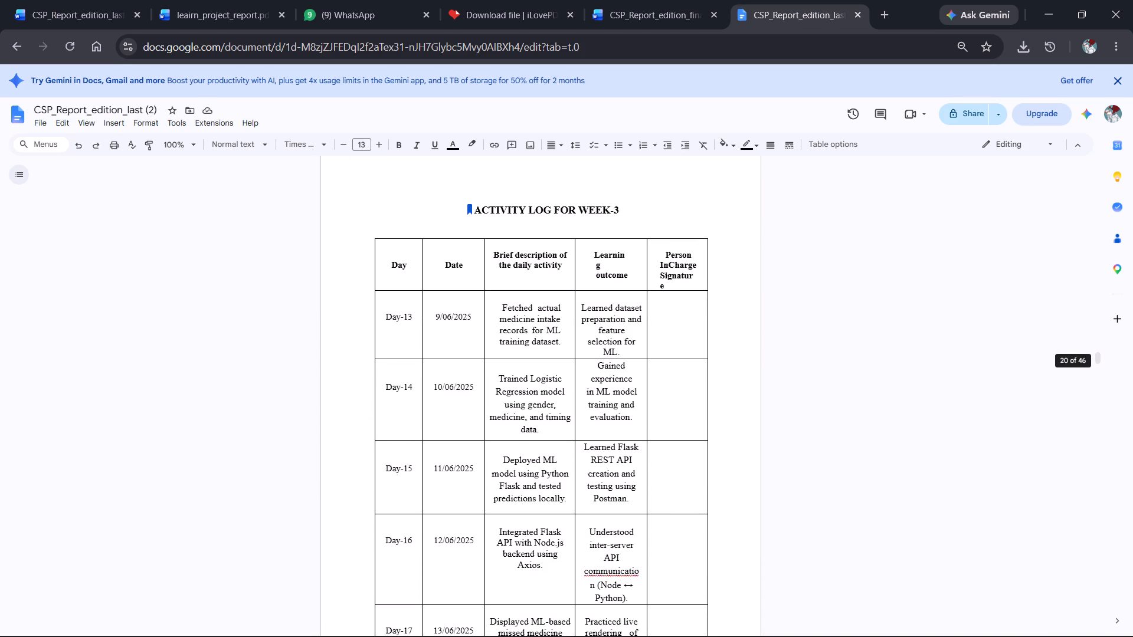
pyautogui.scroll(-1, 555, 325)
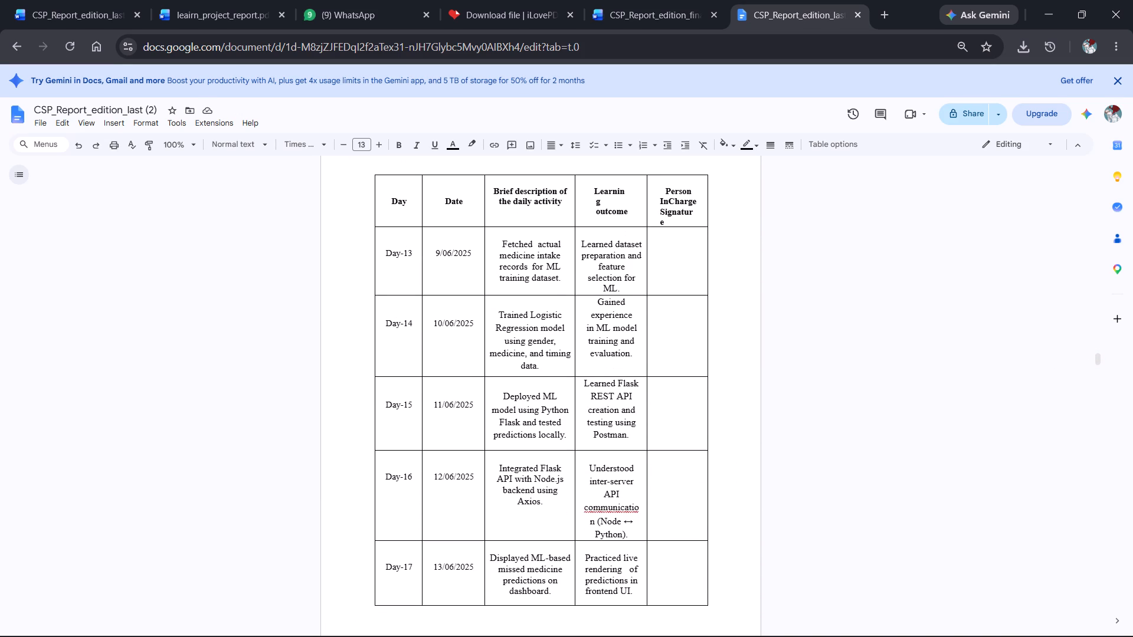
pyautogui.doubleClick(515, 257)
pyautogui.press('BackSpace')
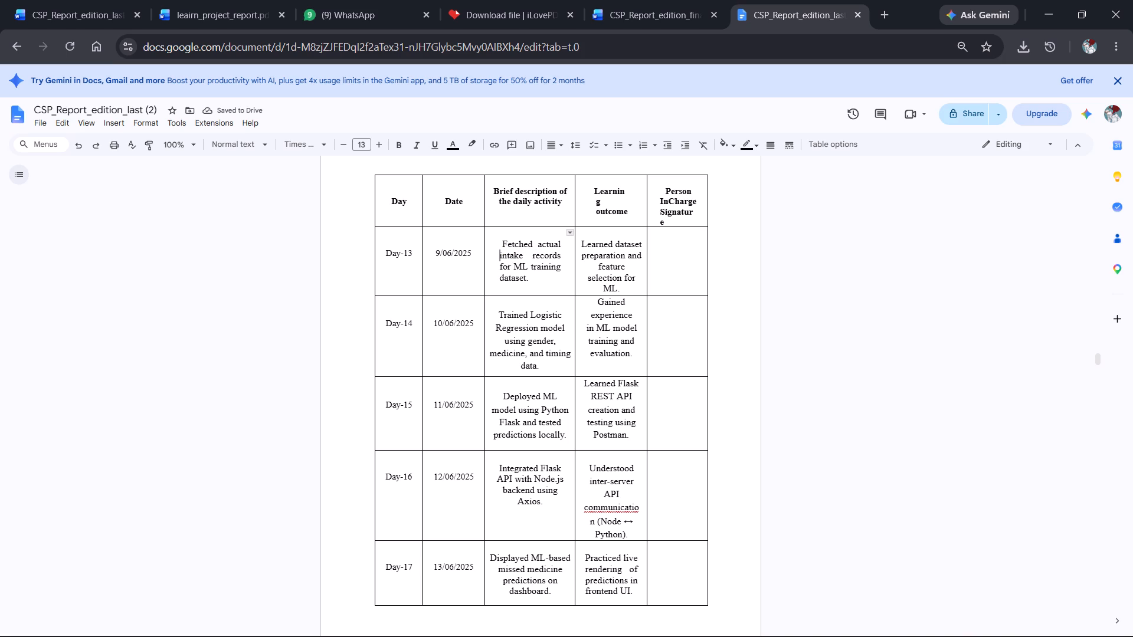
# Delete "medicine" and its comma from the Day-14 activity description so it reads "using gender, and timing data".
pyautogui.doubleClick(506, 353)
pyautogui.press('BackSpace')
pyautogui.press('Delete')
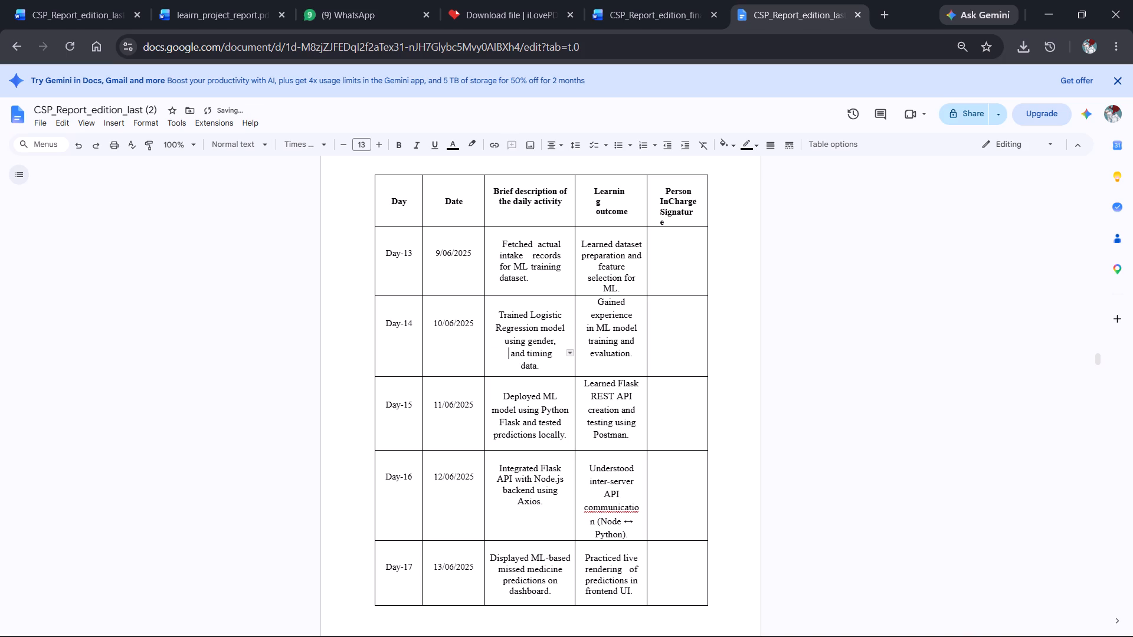
pyautogui.press('Delete')
# Delete "medicine" from the Day-17 activity description in the Week-3 log so it reads "missed predictions on dashboard".
pyautogui.scroll(-1, 532, 432)
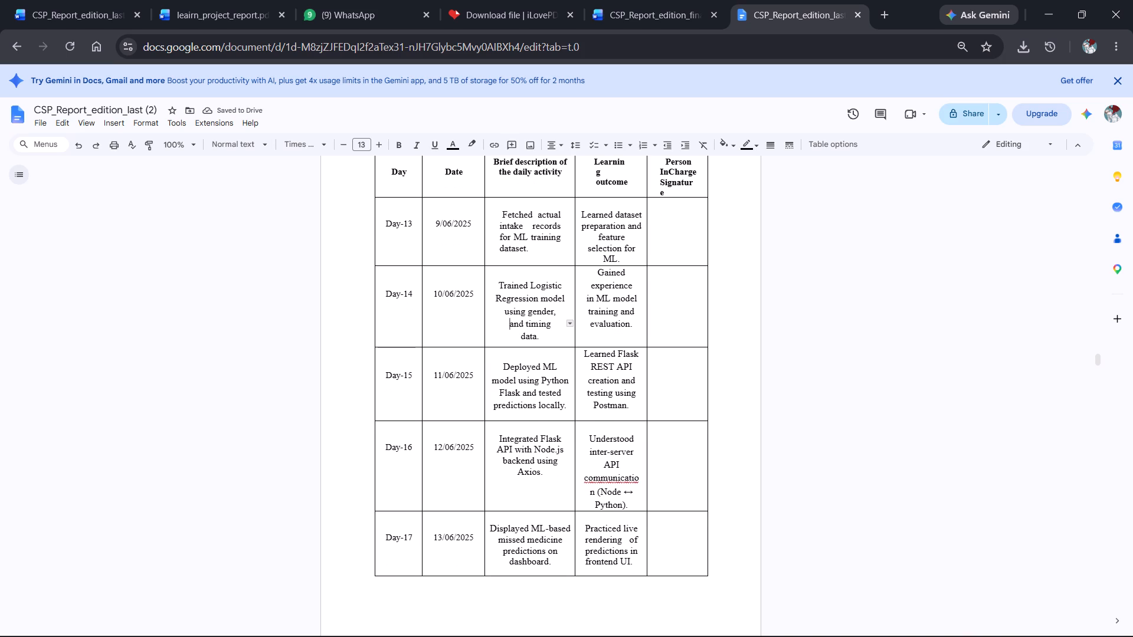
pyautogui.scroll(-1, 547, 466)
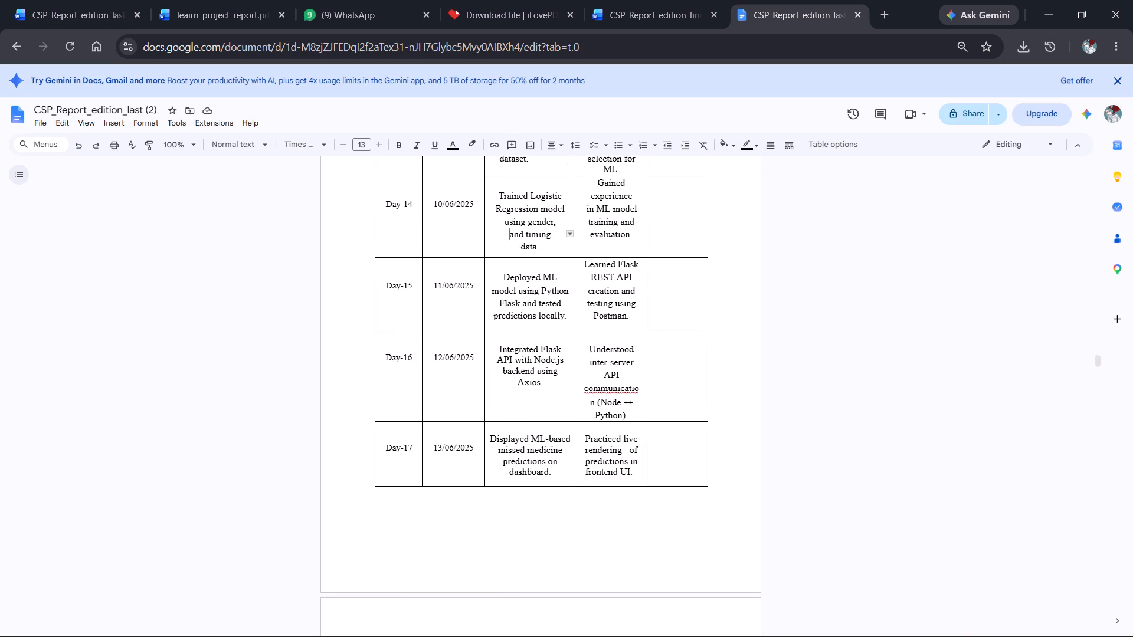
pyautogui.doubleClick(540, 452)
pyautogui.press('BackSpace')
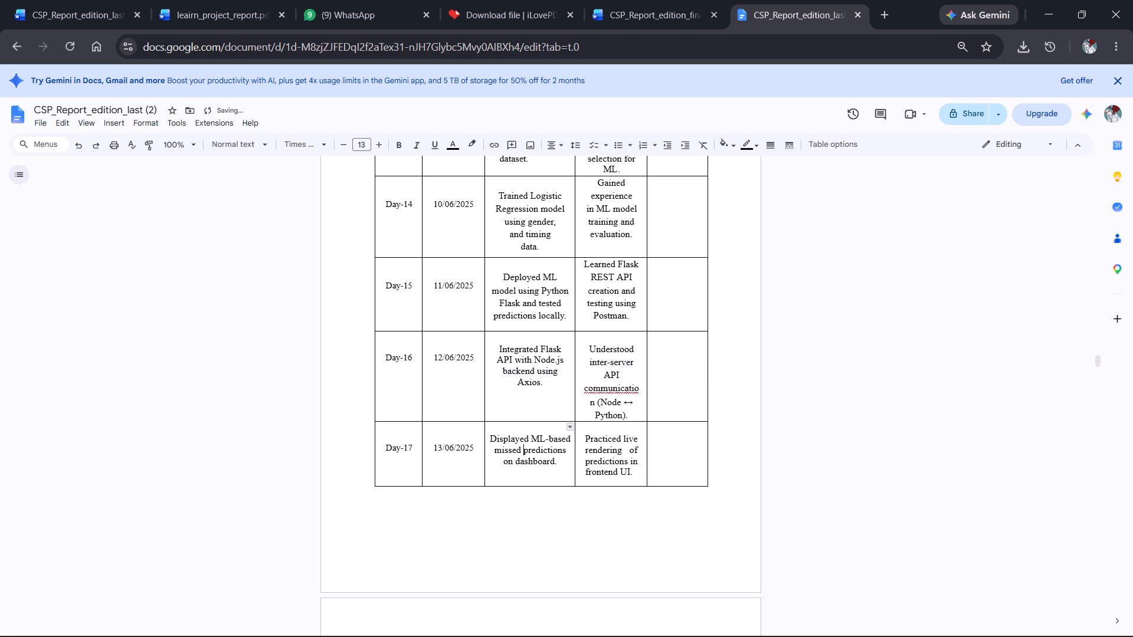
# Delete the words "medicines" and "taken" from the Day-20 activity description in the Week-4 log.
pyautogui.scroll(-3, 540, 452)
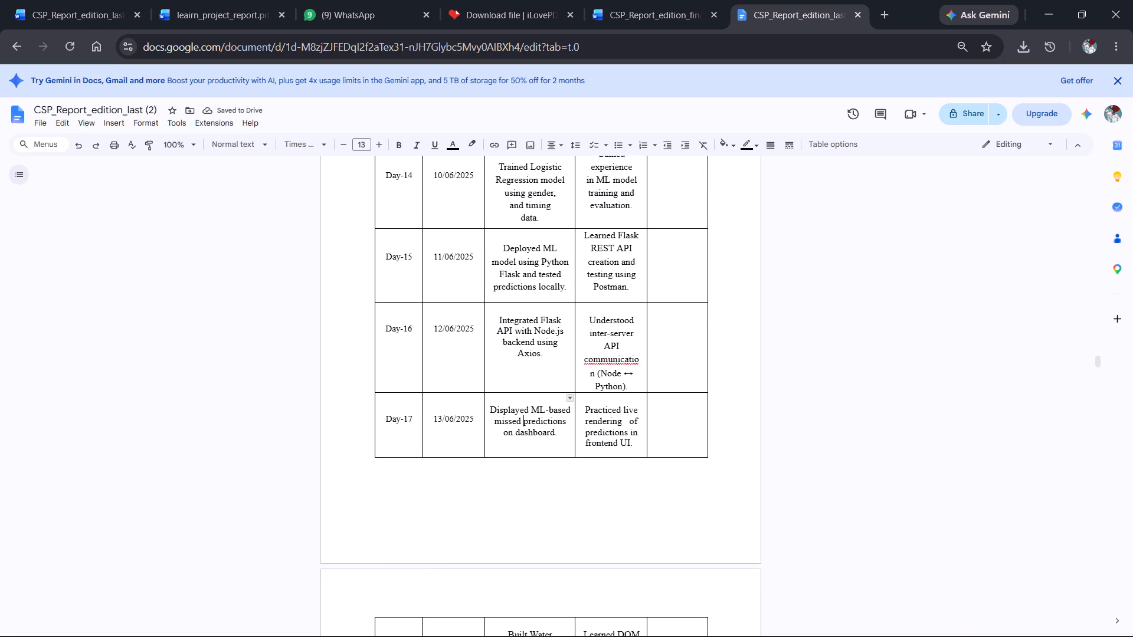
pyautogui.scroll(-3, 540, 452)
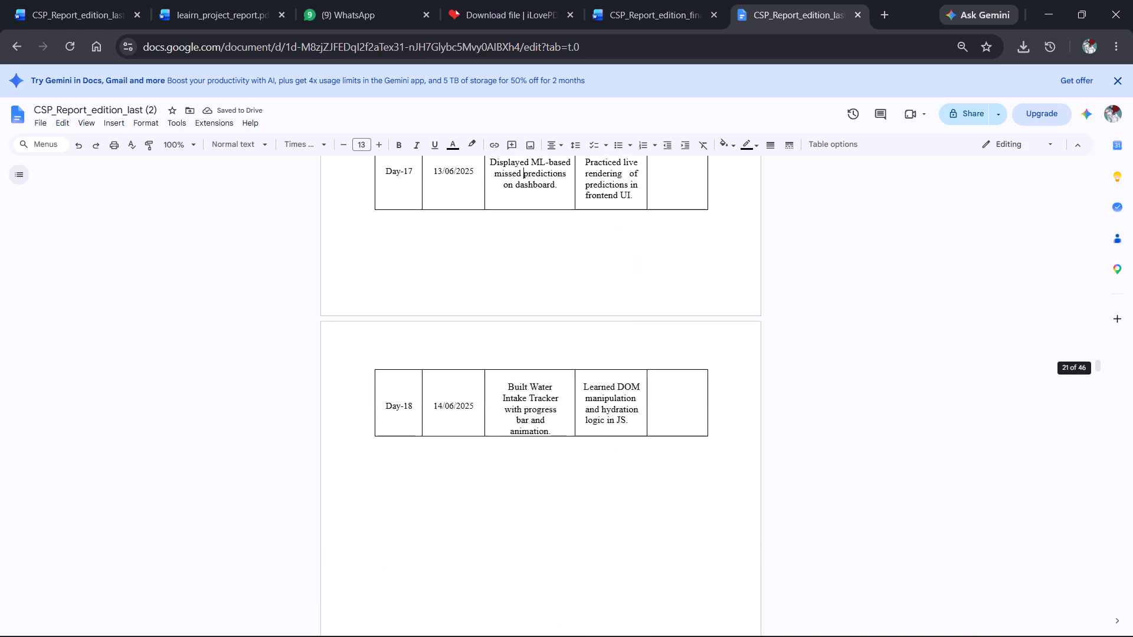
pyautogui.scroll(-1, 540, 452)
pyautogui.scroll(-1, 587, 420)
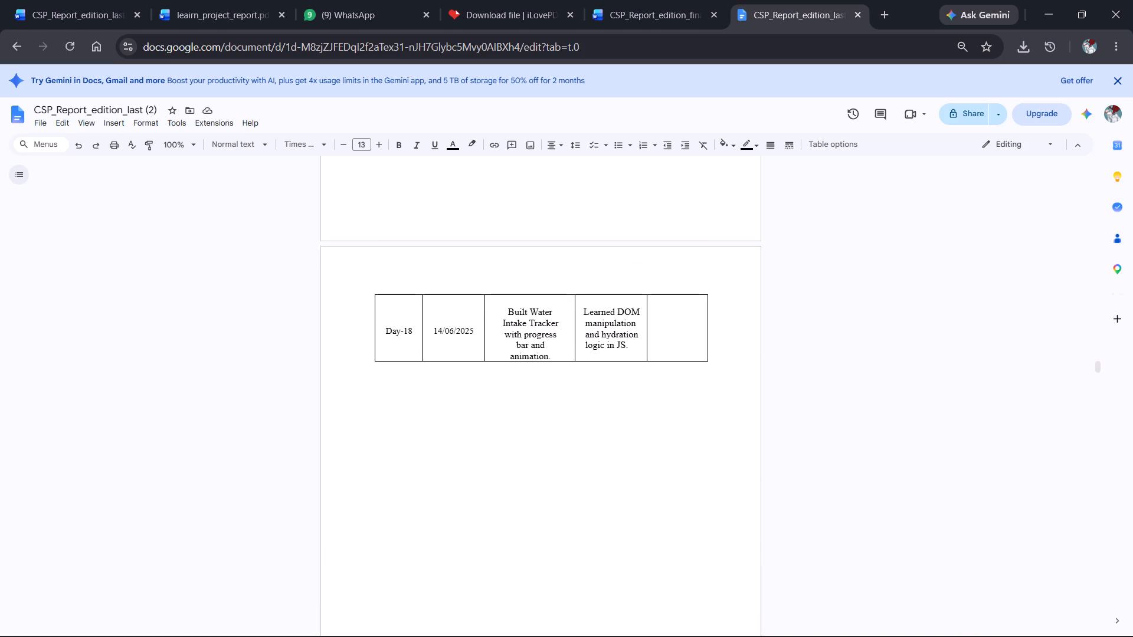
pyautogui.scroll(-3, 587, 420)
pyautogui.click(587, 420)
pyautogui.scroll(-3, 587, 419)
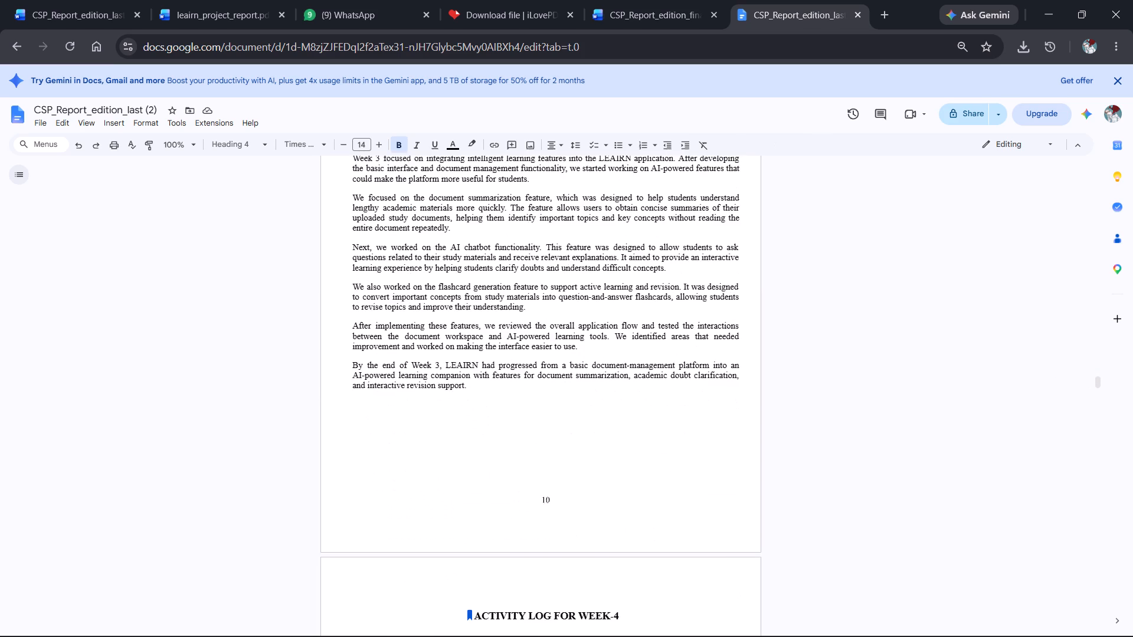
pyautogui.scroll(-6, 587, 419)
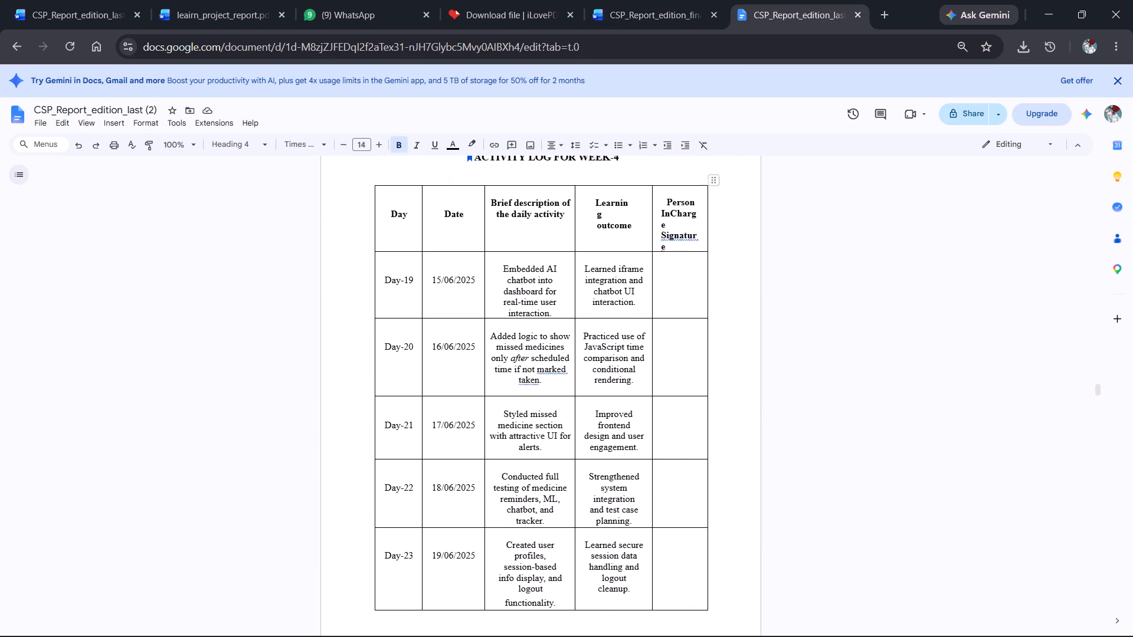
pyautogui.scroll(-1, 587, 419)
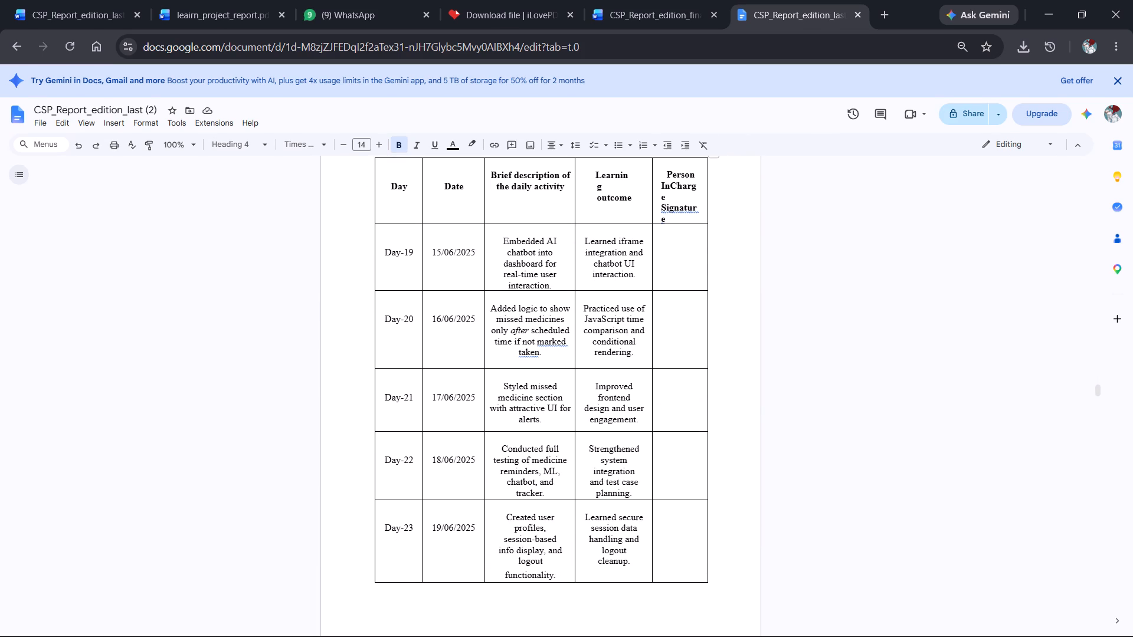
pyautogui.doubleClick(549, 318)
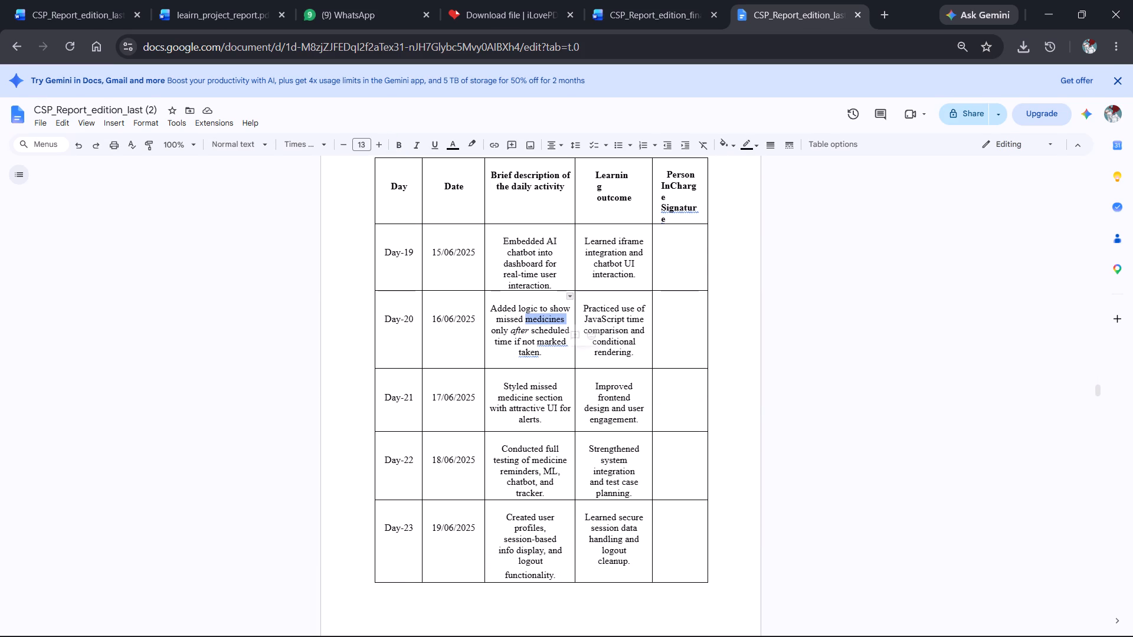
pyautogui.press('BackSpace')
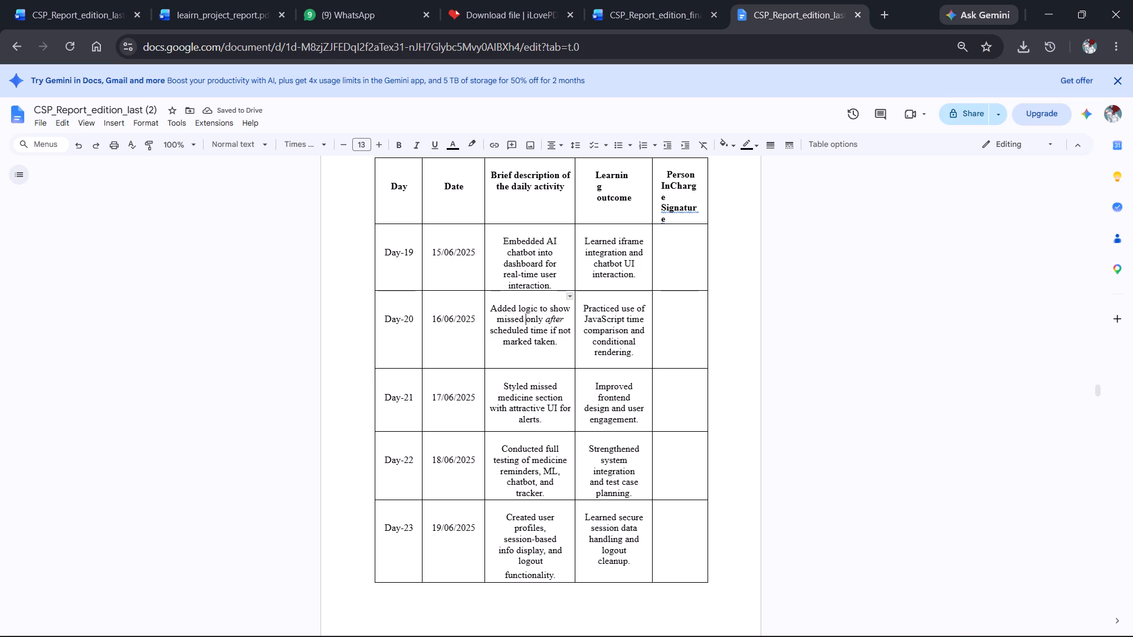
pyautogui.doubleClick(551, 343)
pyautogui.press('BackSpace')
# Delete "medicine" from the Day-22 activity description in the Week-4 log so it reads "Conducted full testing of reminders".
pyautogui.scroll(-2, 551, 343)
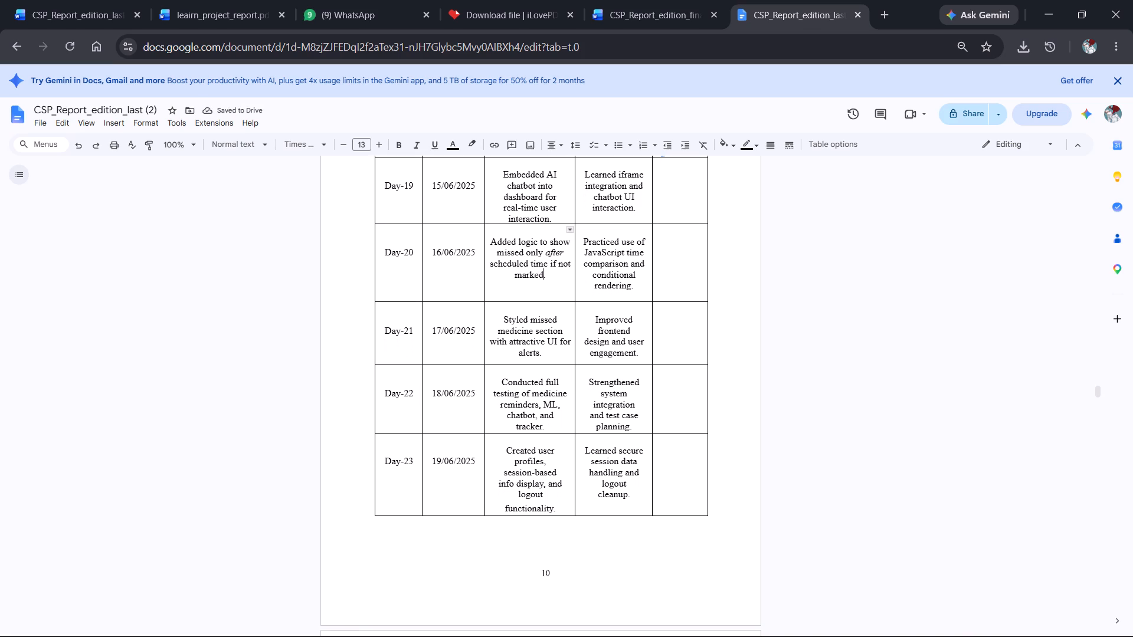
pyautogui.doubleClick(552, 394)
pyautogui.press('BackSpace')
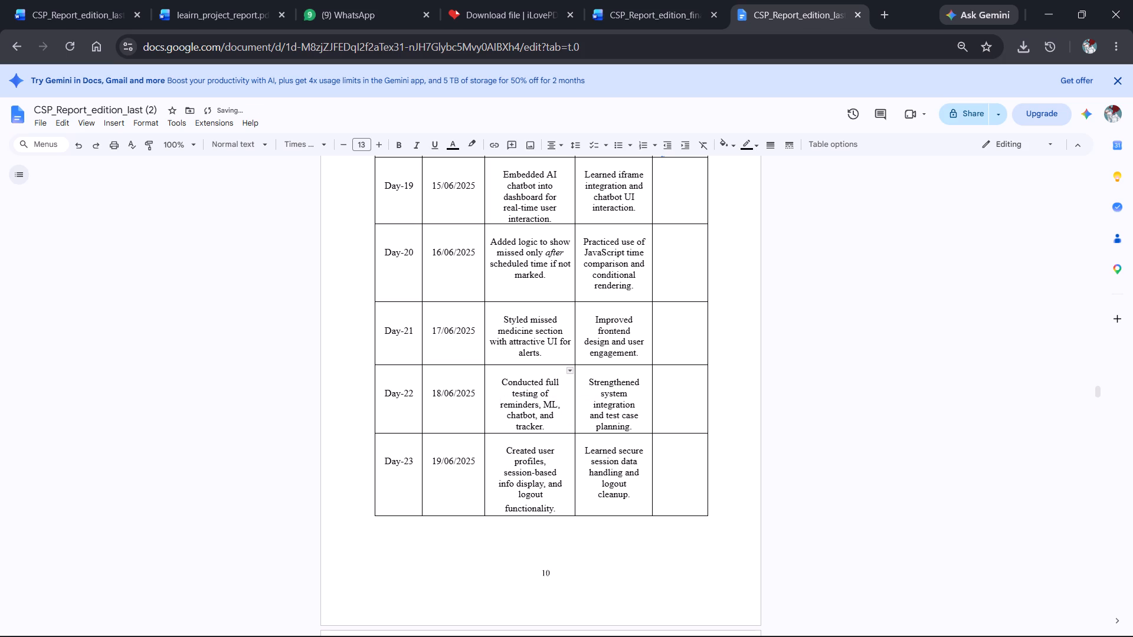
# Open the Section 21 footer below the Day-23 row and try unlinking it from the previous section.
pyautogui.scroll(-3, 552, 394)
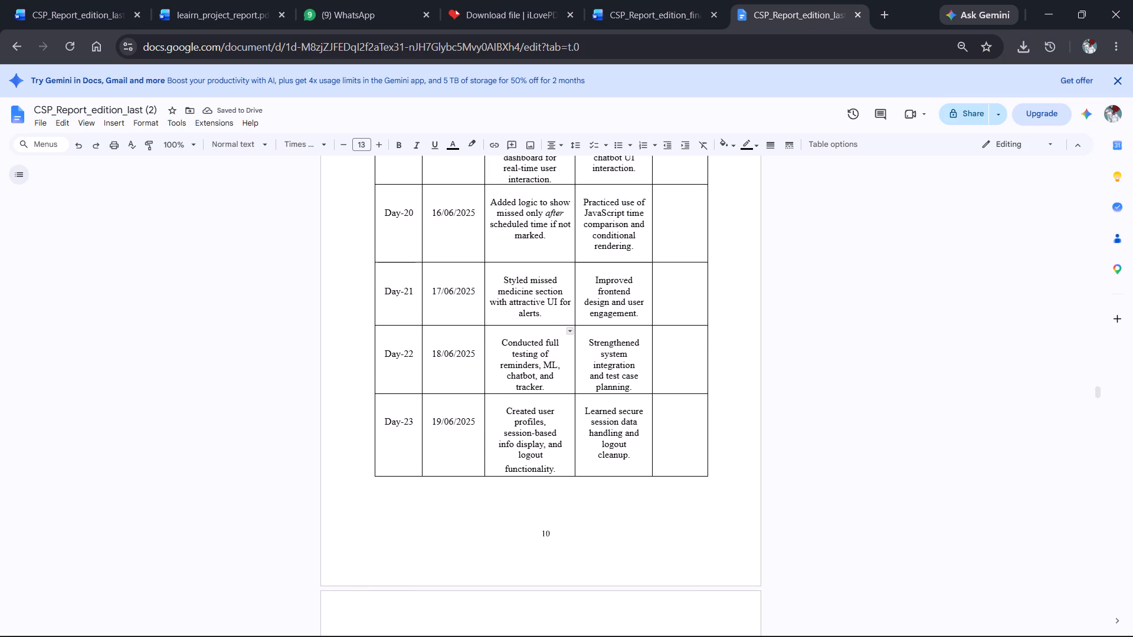
pyautogui.scroll(-3, 552, 394)
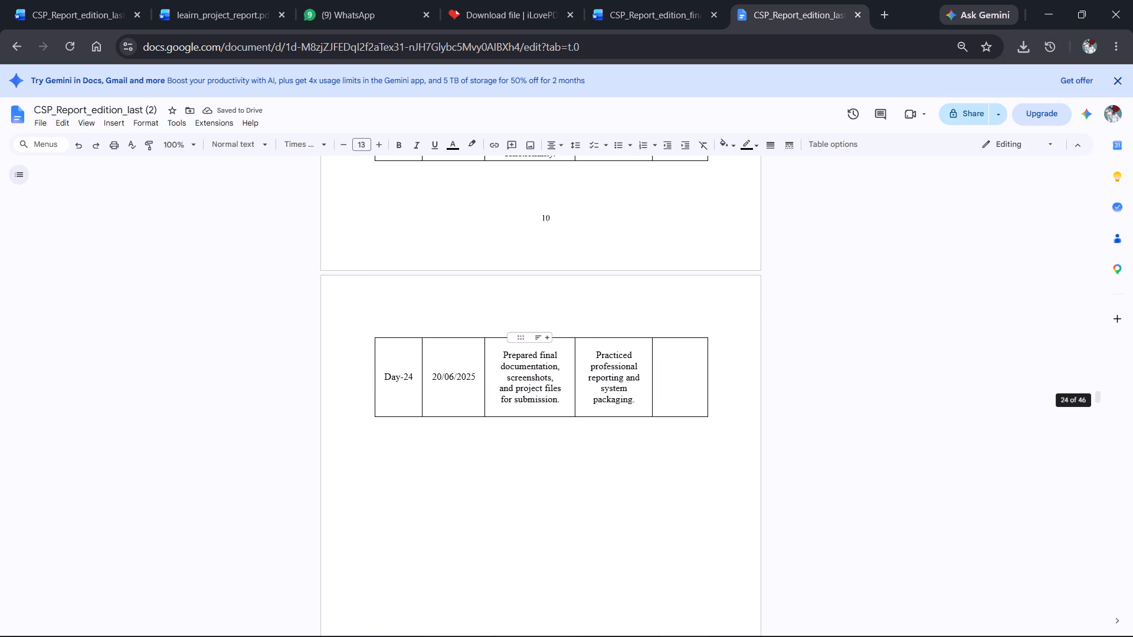
pyautogui.scroll(-3, 552, 394)
pyautogui.scroll(1, 552, 394)
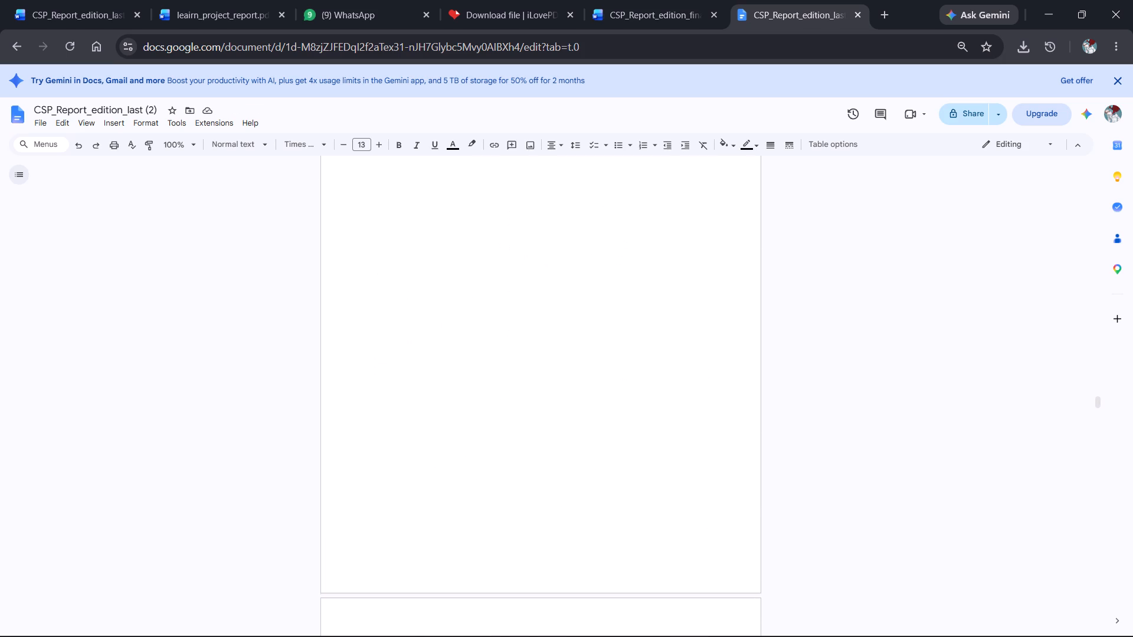
pyautogui.scroll(1, 552, 394)
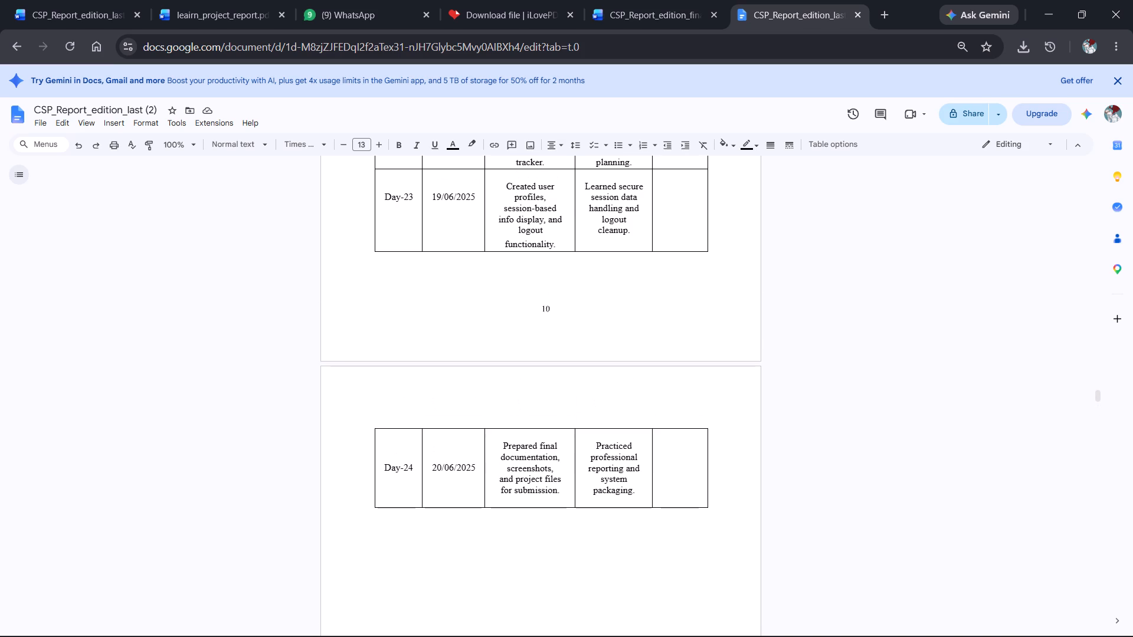
pyautogui.click(553, 325)
pyautogui.doubleClick(552, 310)
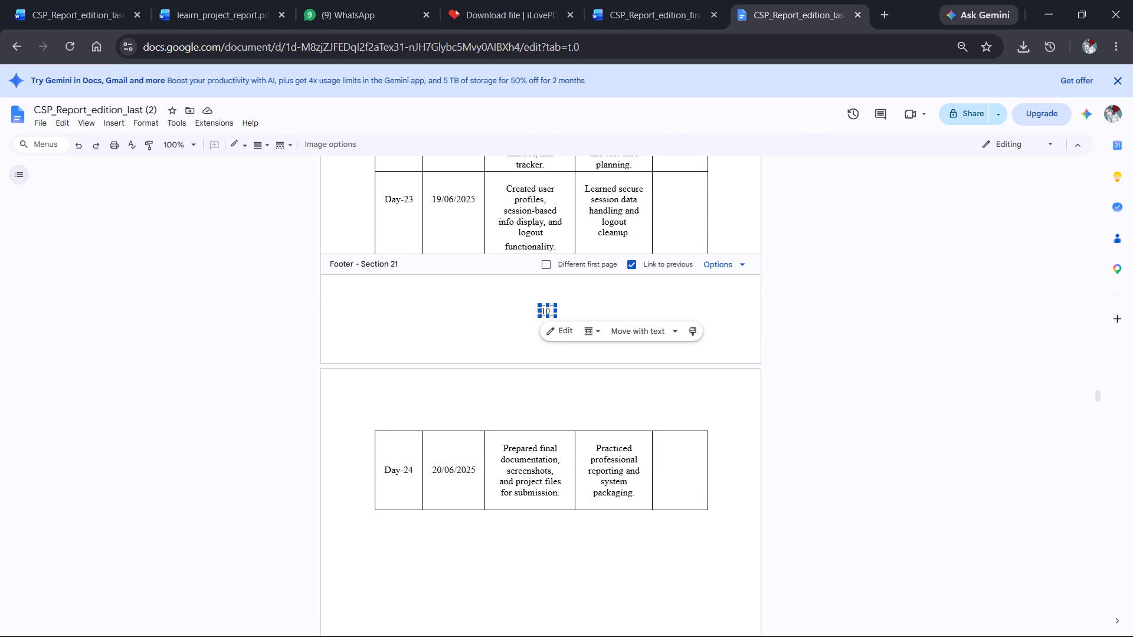
pyautogui.click(635, 264)
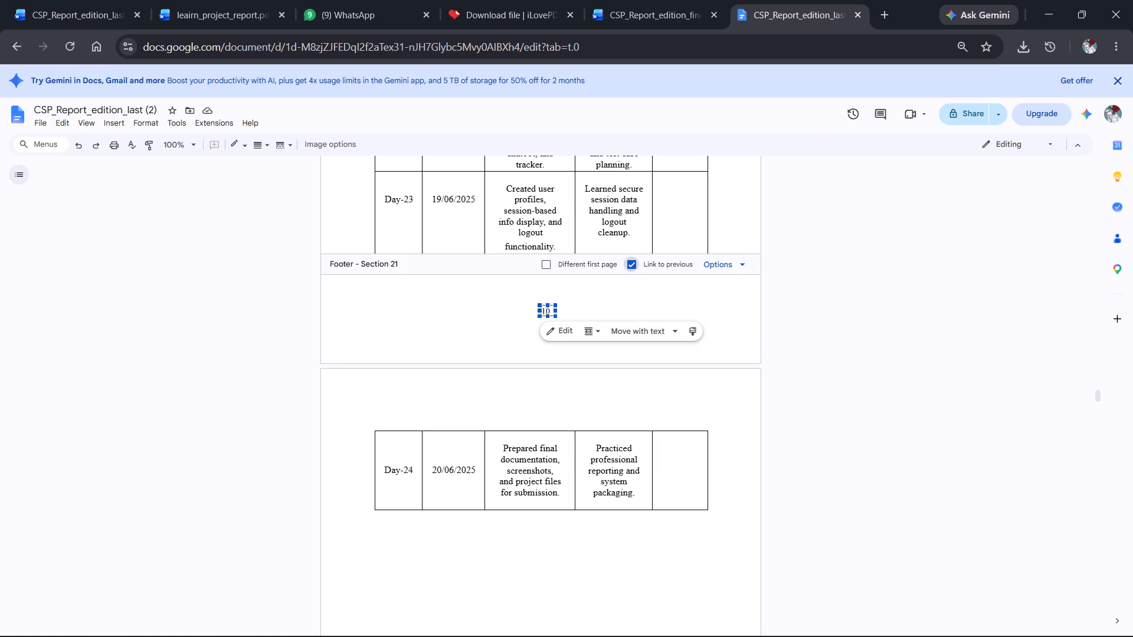
pyautogui.click(635, 264)
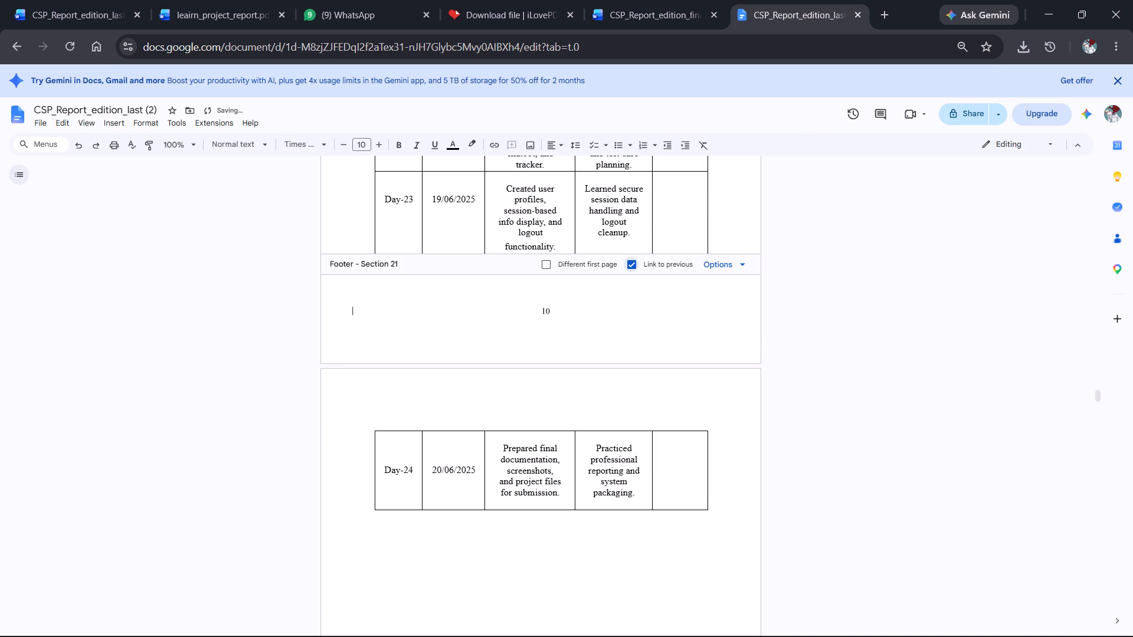
# Apply page numbers to the footer of the whole document, shown on the first page and starting at 1.
pyautogui.click(742, 264)
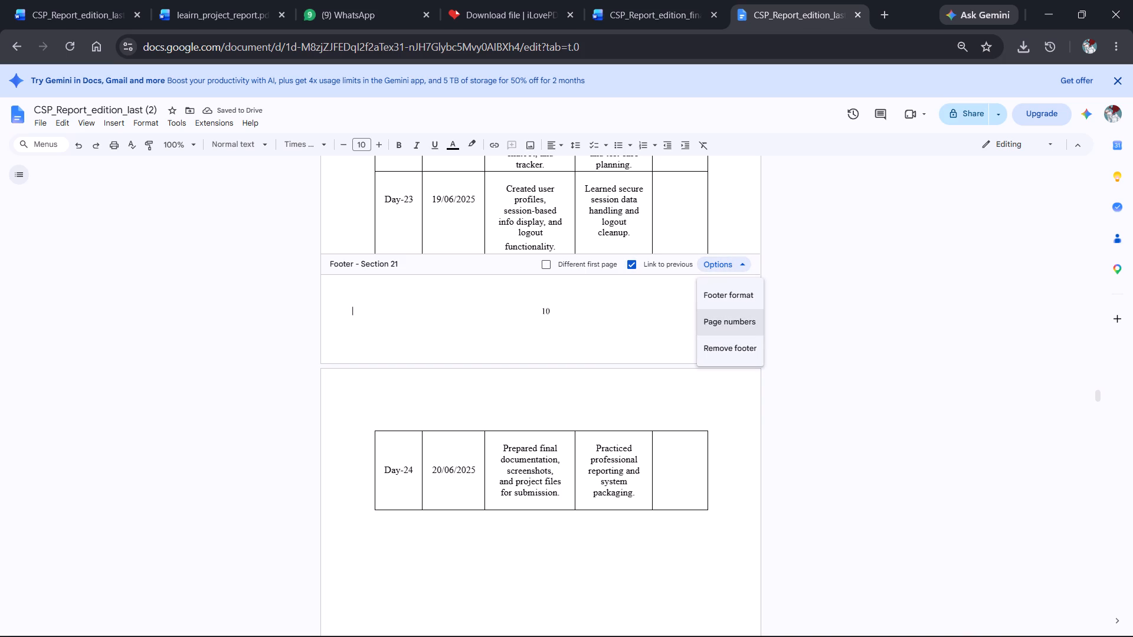
pyautogui.click(742, 326)
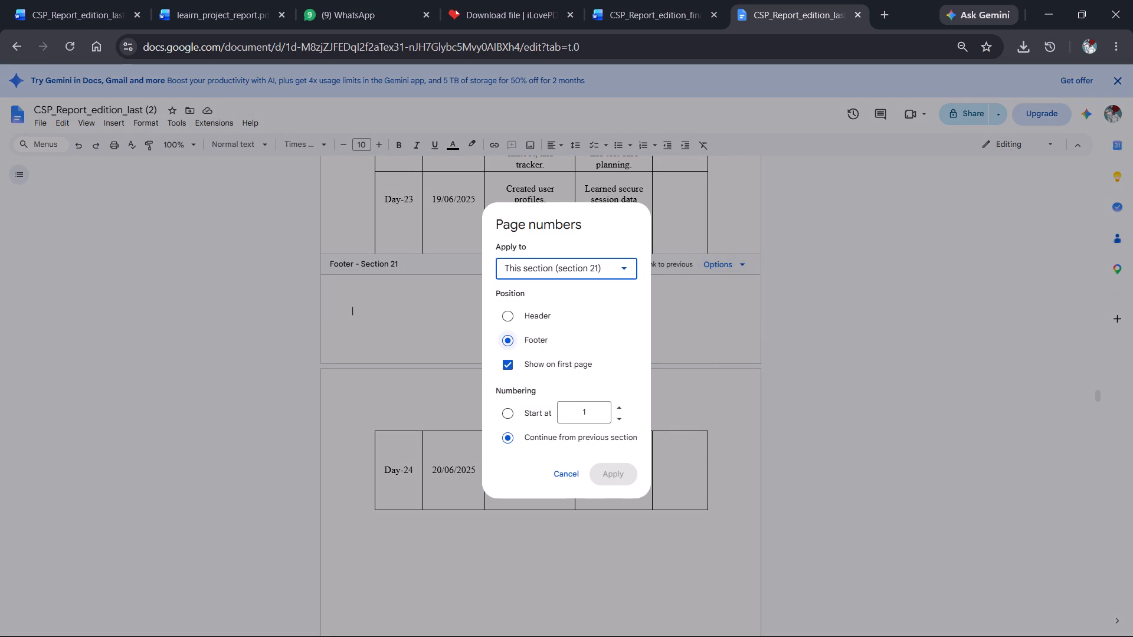
pyautogui.click(612, 274)
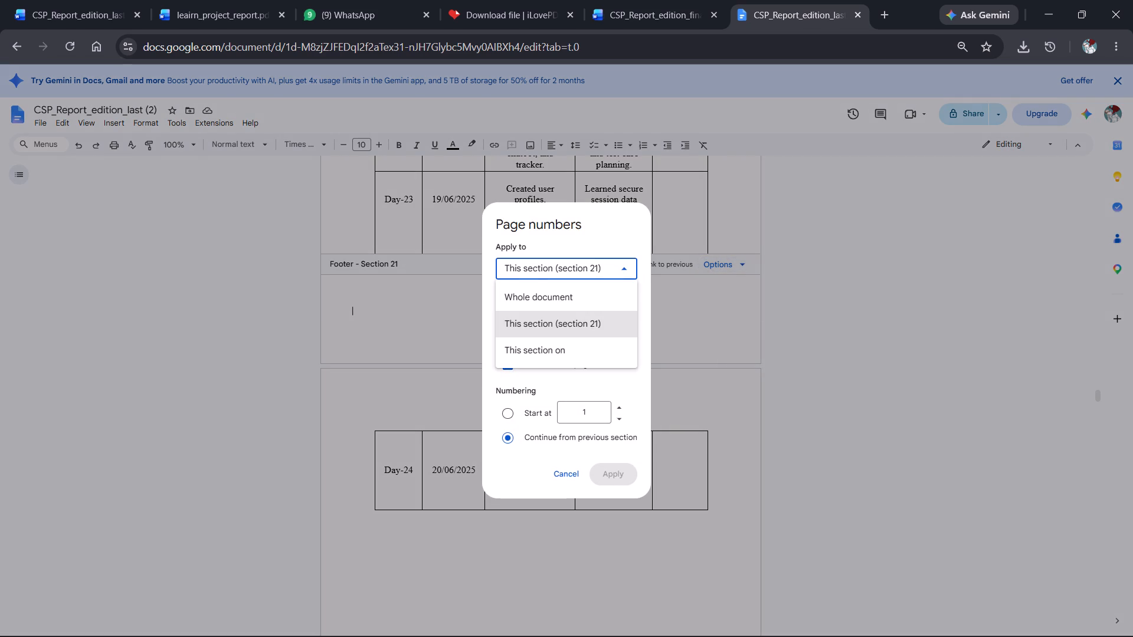
pyautogui.click(582, 285)
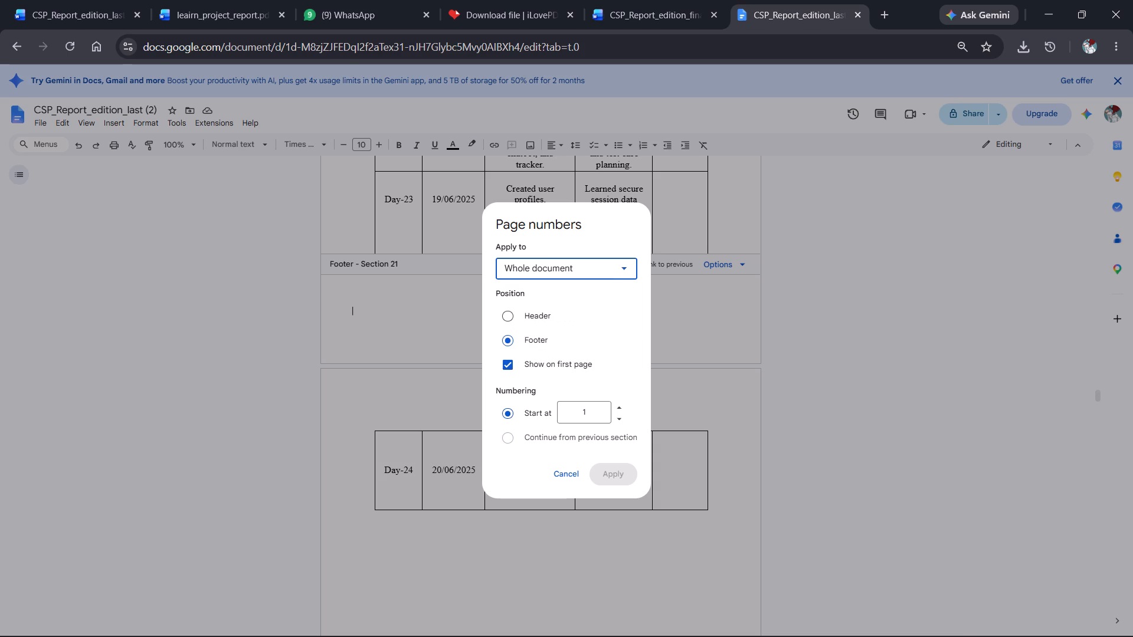
pyautogui.click(600, 408)
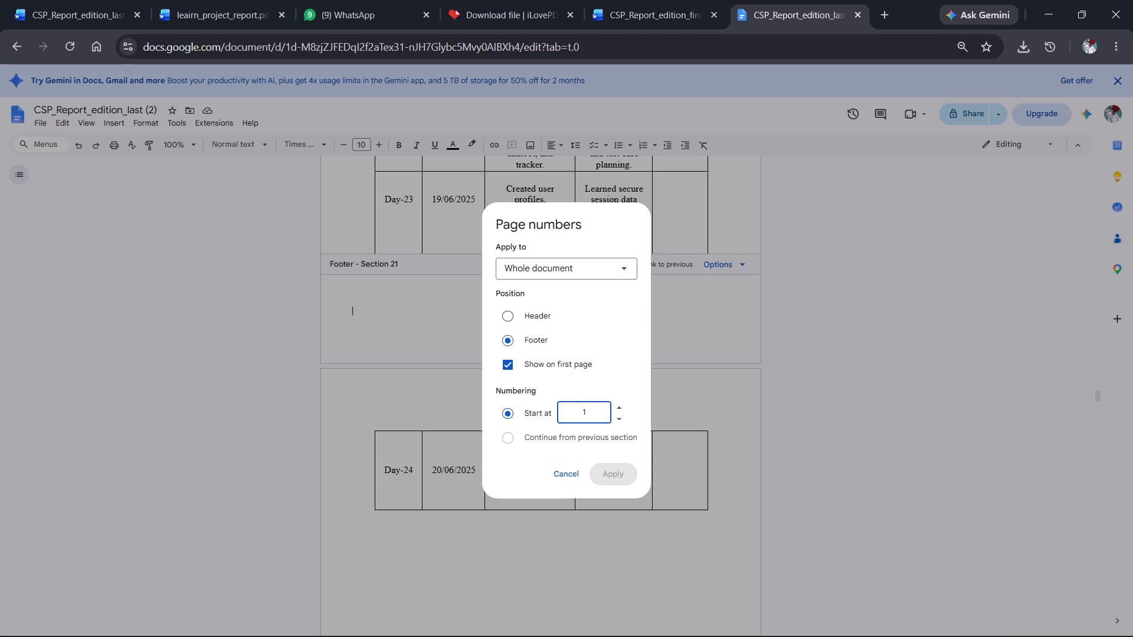
pyautogui.click(508, 435)
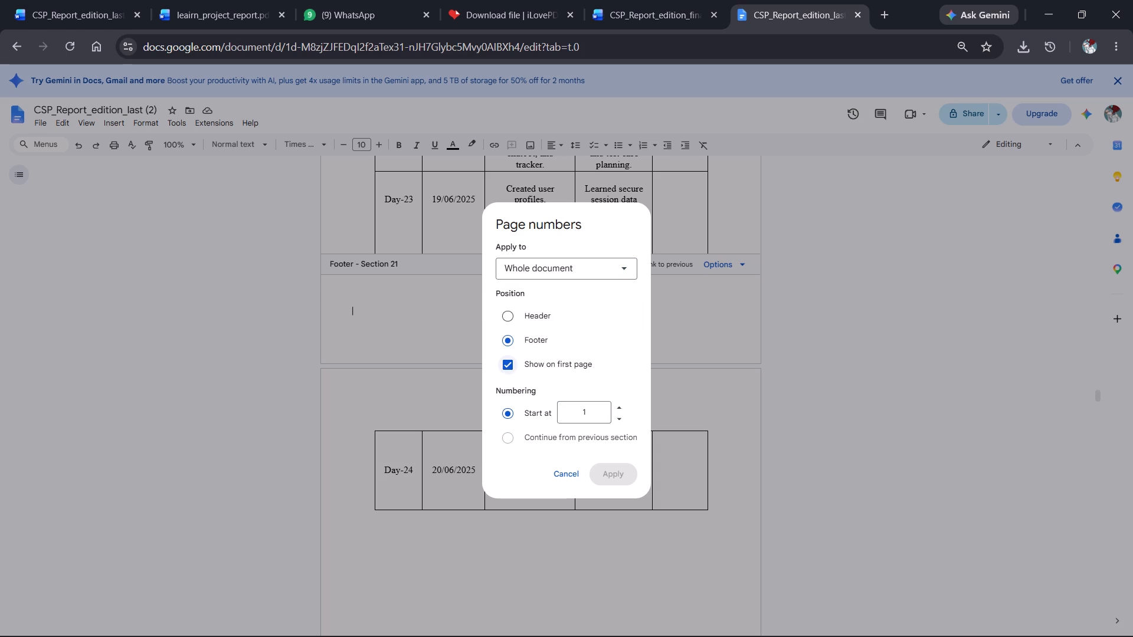
pyautogui.click(507, 366)
pyautogui.click(507, 366)
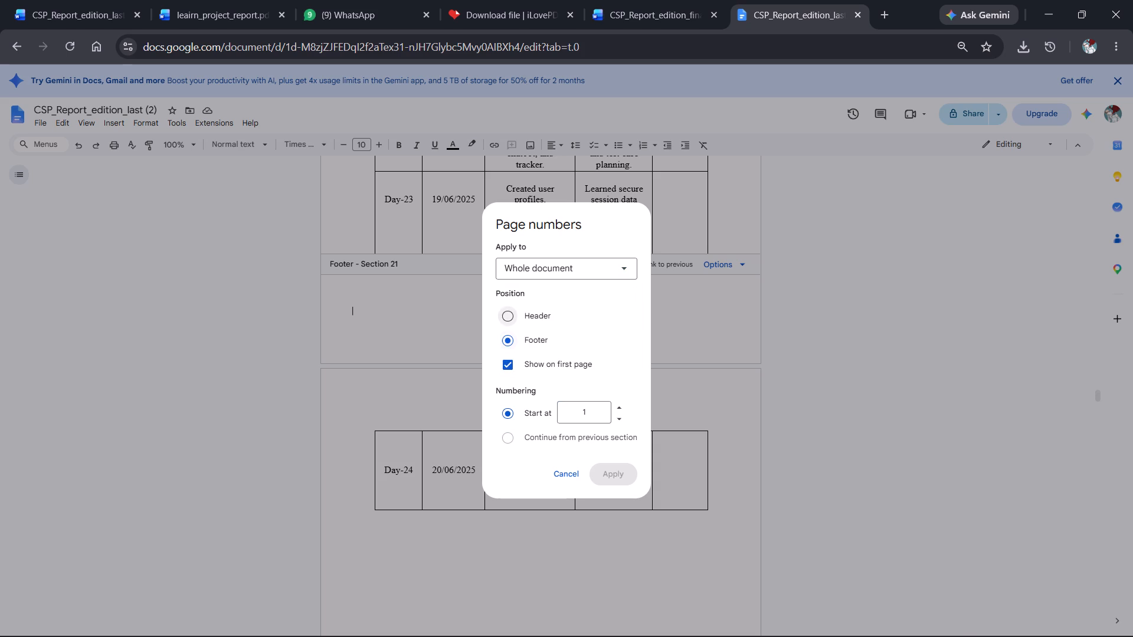
pyautogui.click(505, 313)
pyautogui.click(510, 342)
pyautogui.tripleClick(605, 469)
pyautogui.click(595, 267)
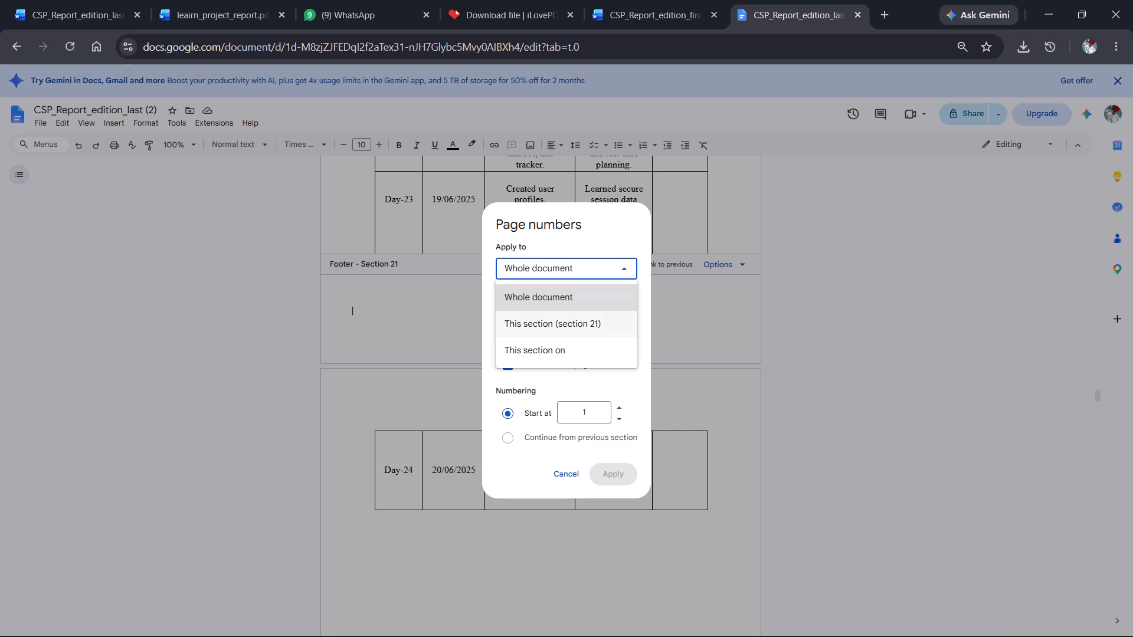
pyautogui.click(551, 318)
pyautogui.moveTo(609, 473); pyautogui.dragTo(605, 379)
pyautogui.scroll(-3, 605, 379)
pyautogui.click(623, 408)
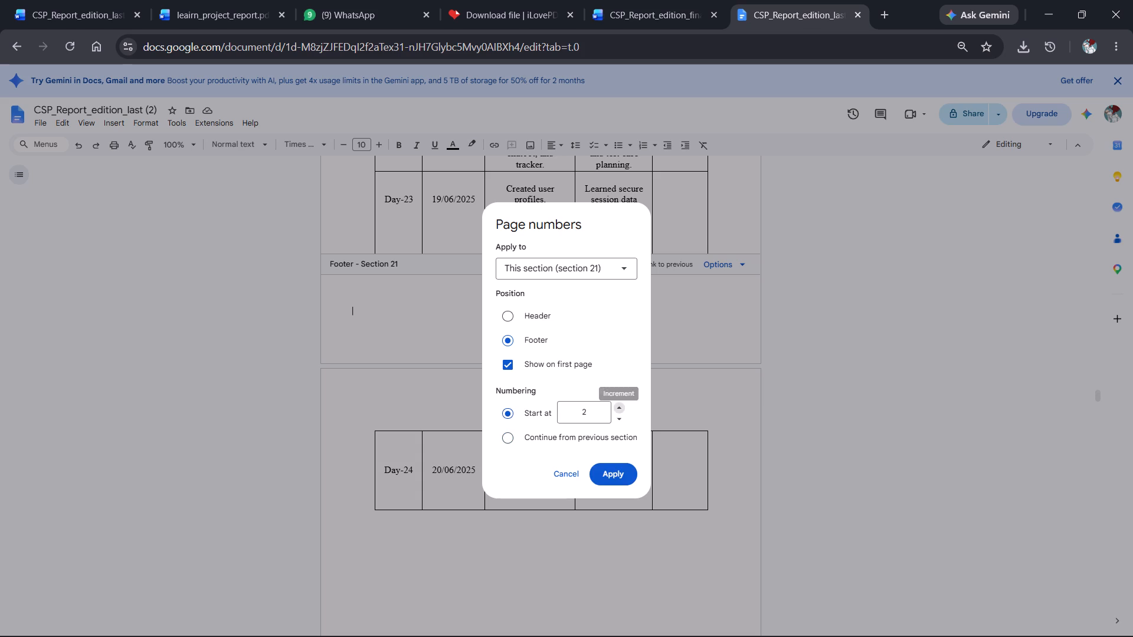
pyautogui.click(618, 415)
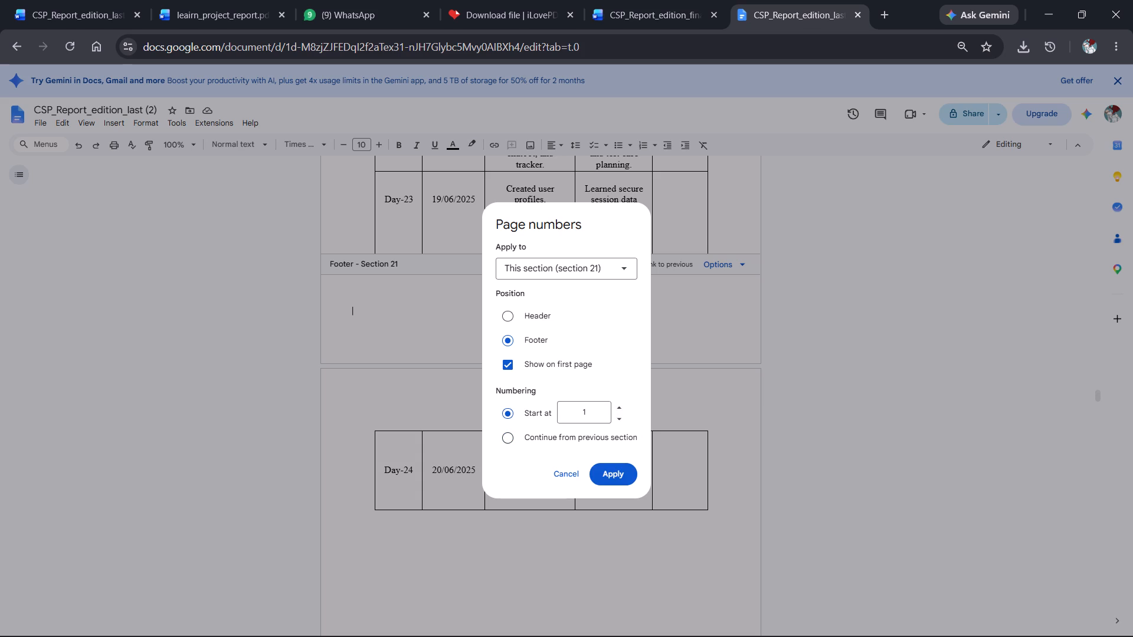
pyautogui.click(621, 278)
pyautogui.click(562, 300)
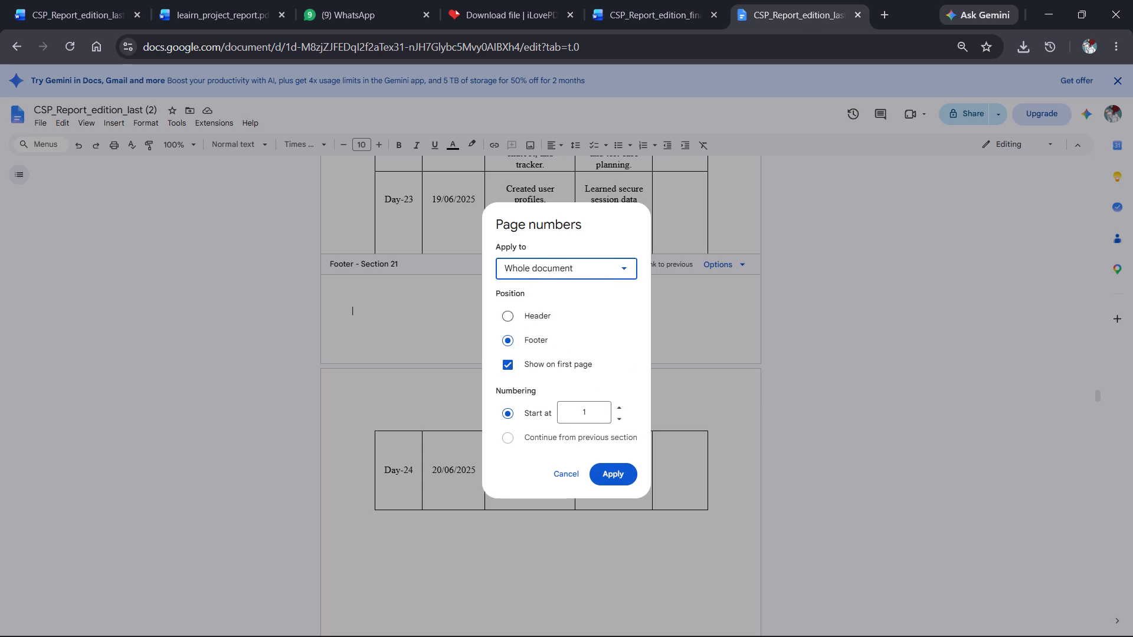
pyautogui.click(615, 473)
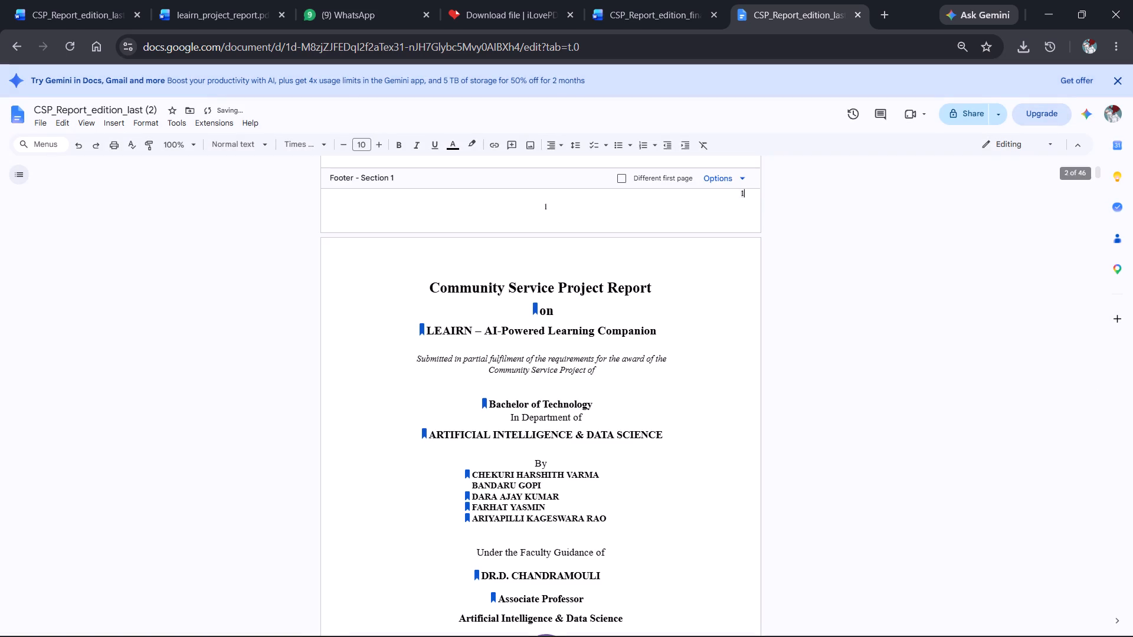
# Examine the footer page numbers on the front pages, from the student details page through the certificate page.
pyautogui.scroll(3, 615, 473)
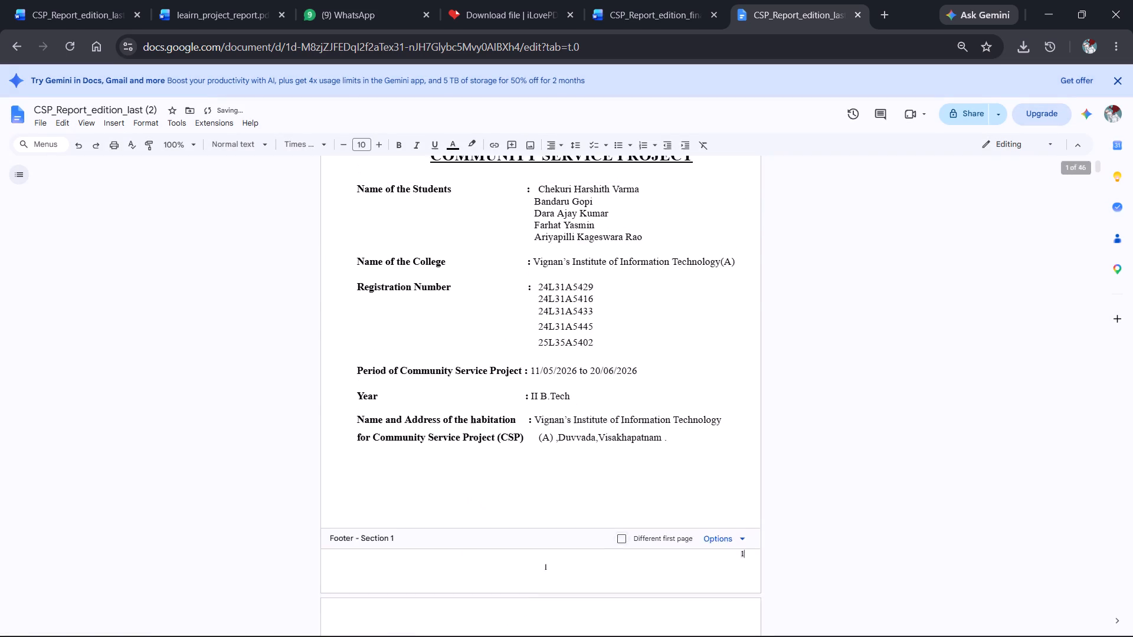
pyautogui.scroll(-3, 615, 473)
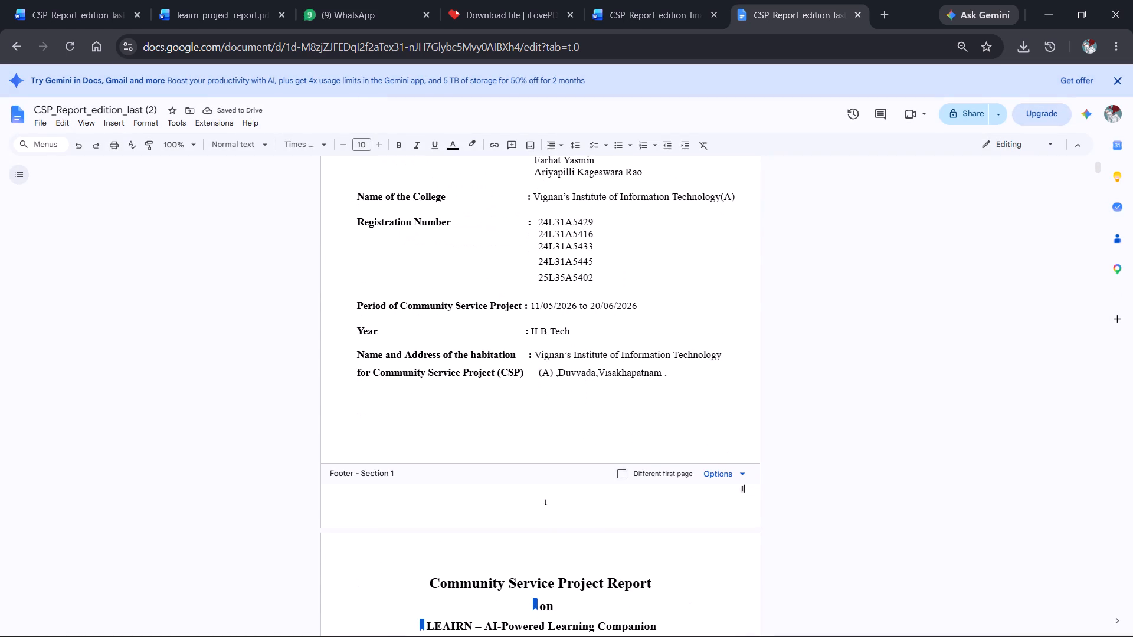
pyautogui.click(620, 424)
pyautogui.scroll(-6, 620, 424)
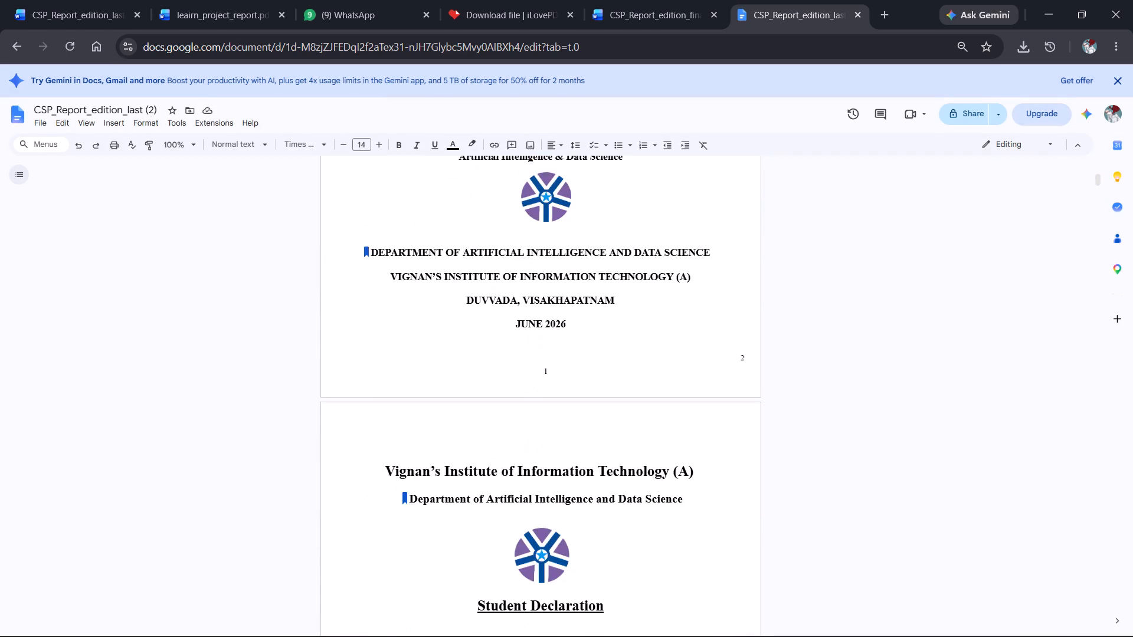
pyautogui.scroll(-3, 620, 424)
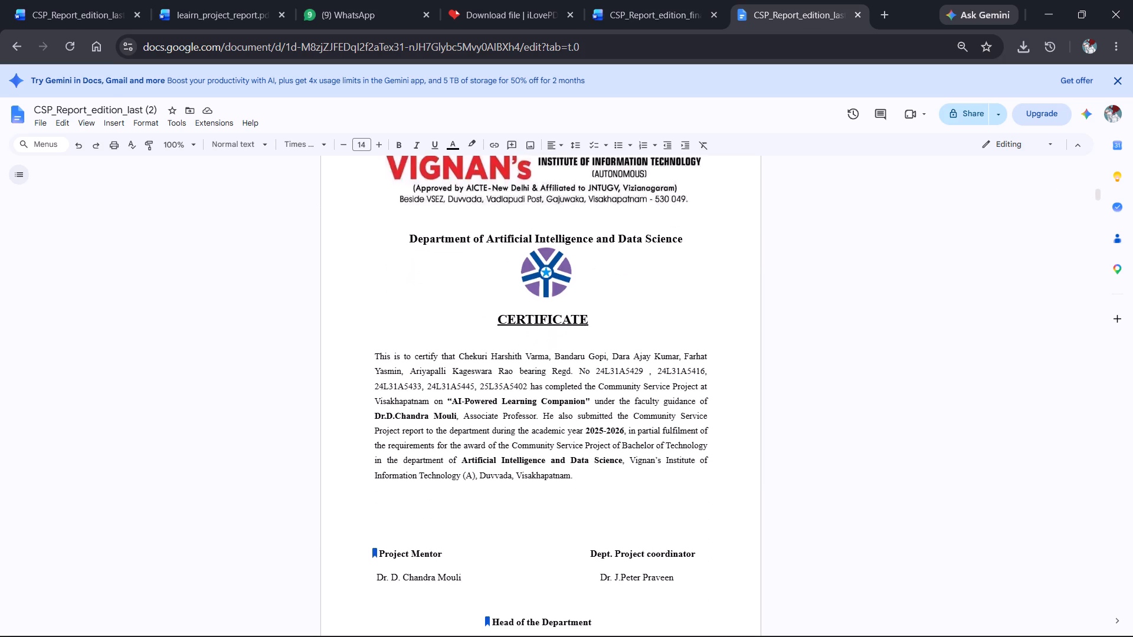
pyautogui.scroll(-1, 620, 424)
# From the Section 4 footer below the certificate, apply footer page numbers to the whole document, shown on the first page and starting at 1.
pyautogui.doubleClick(546, 344)
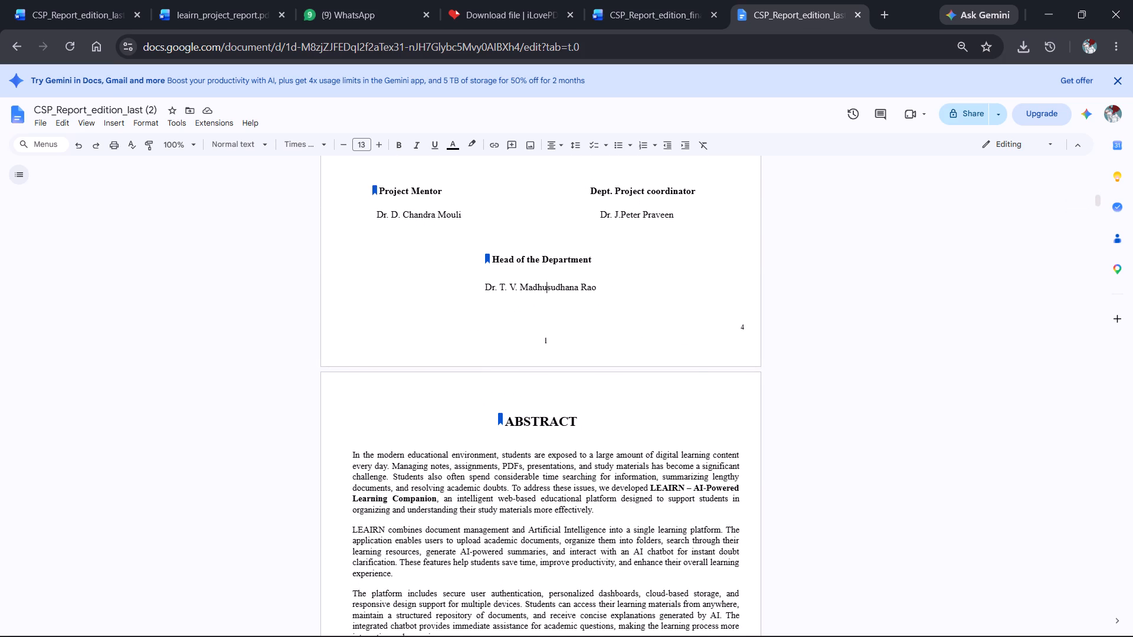
pyautogui.click(723, 310)
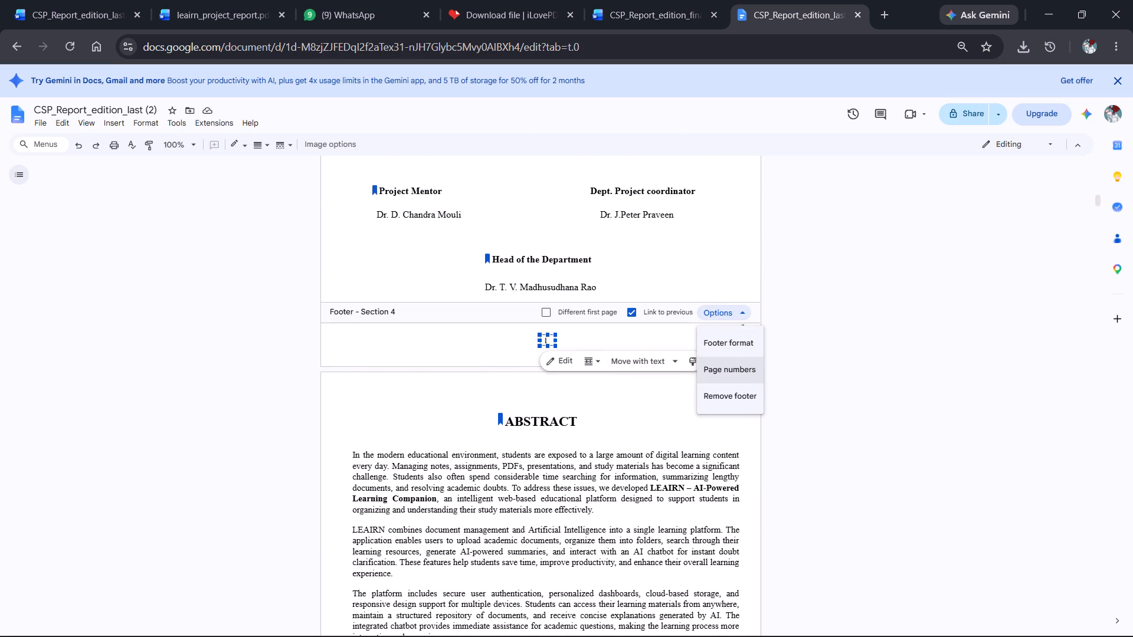
pyautogui.click(716, 365)
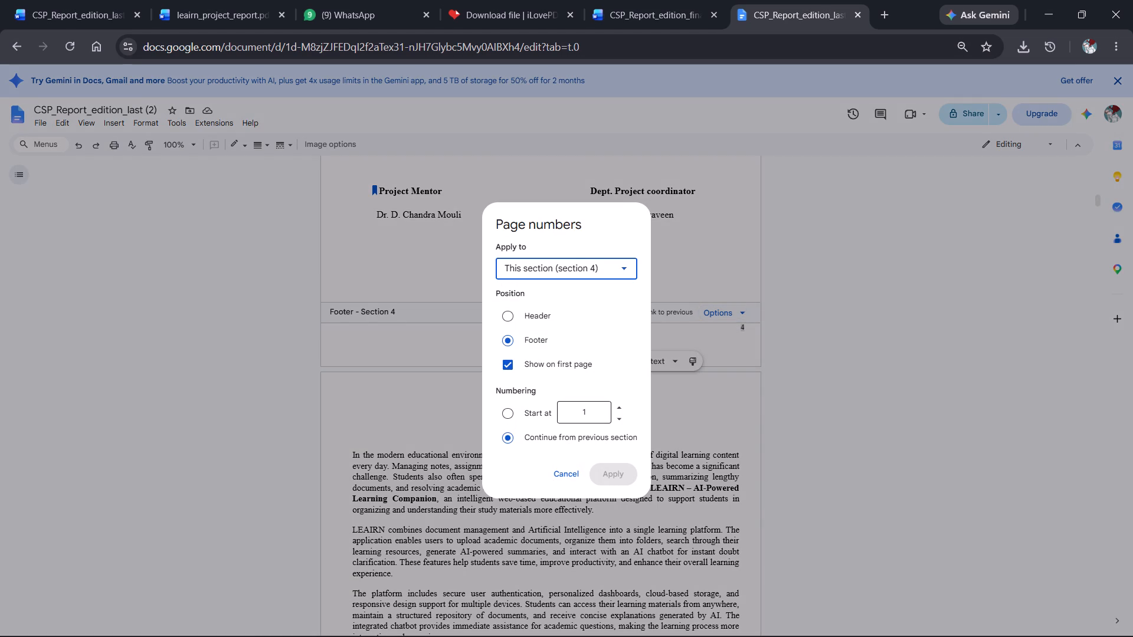
pyautogui.click(588, 267)
pyautogui.click(586, 286)
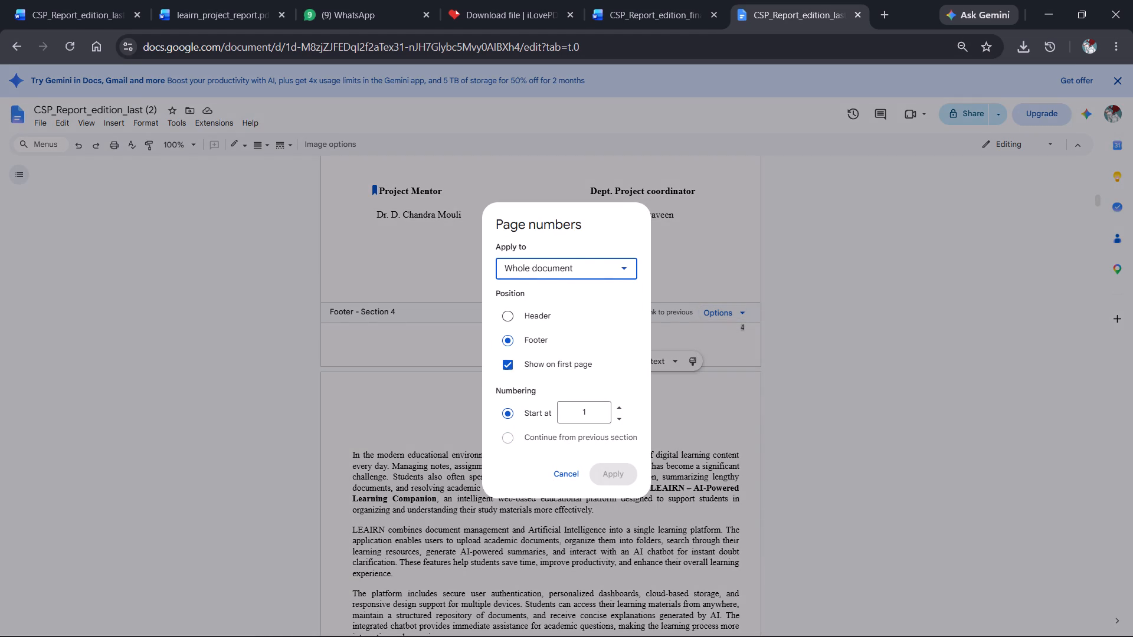
pyautogui.click(528, 337)
pyautogui.click(516, 361)
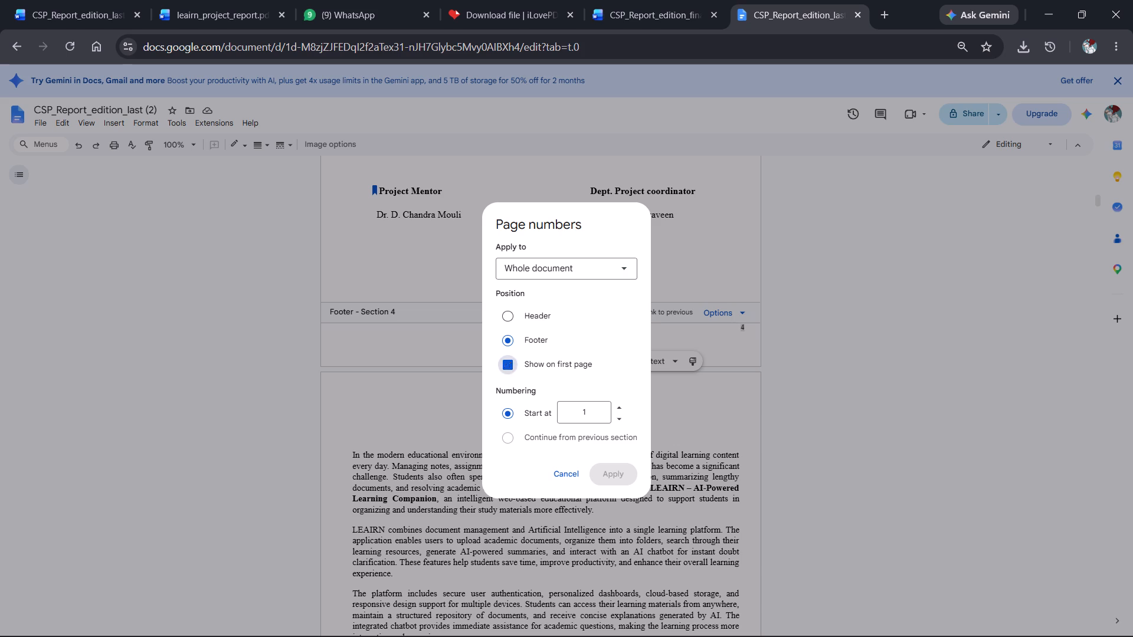
pyautogui.click(516, 361)
pyautogui.click(527, 318)
pyautogui.click(531, 340)
pyautogui.click(503, 433)
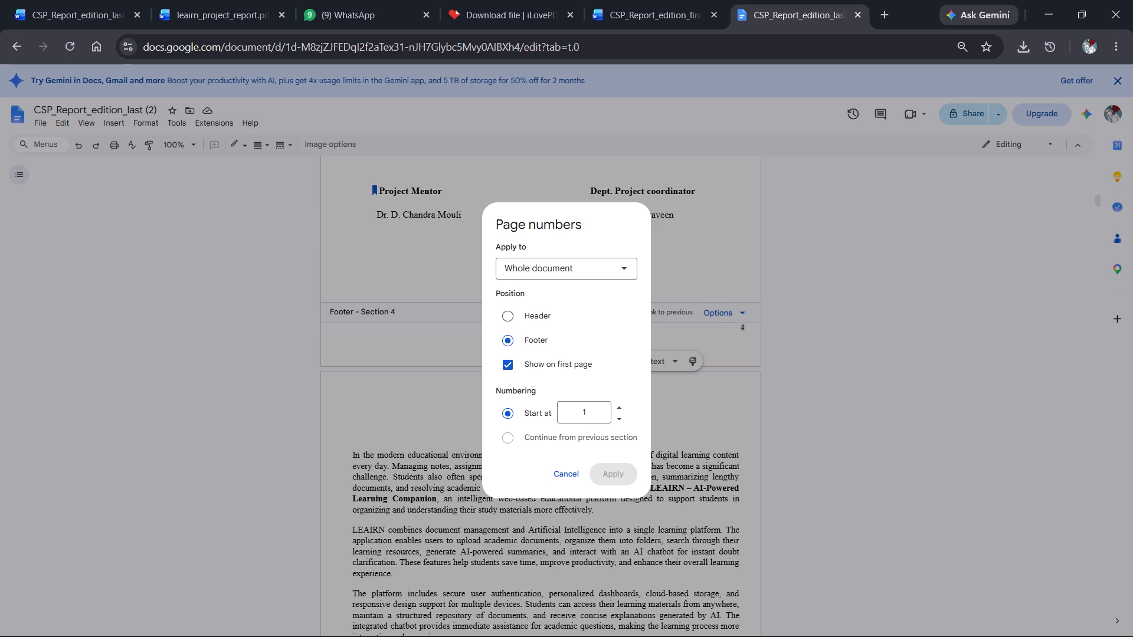
pyautogui.click(505, 437)
pyautogui.click(512, 362)
pyautogui.click(509, 333)
pyautogui.click(509, 311)
pyautogui.click(507, 344)
pyautogui.click(509, 370)
pyautogui.click(617, 413)
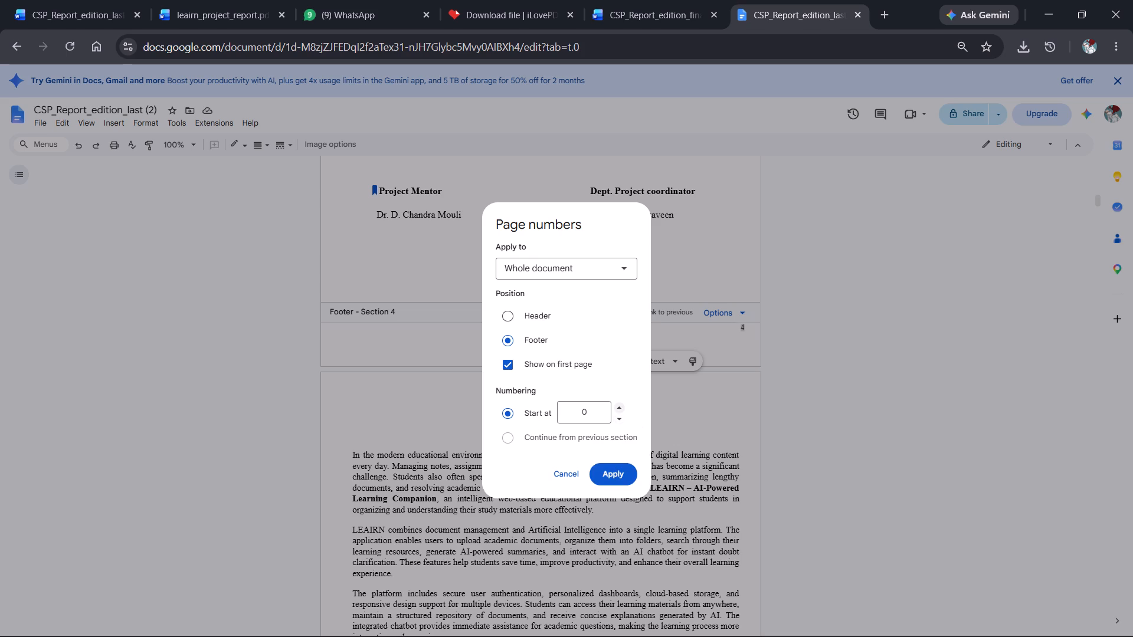
pyautogui.click(621, 405)
pyautogui.click(510, 432)
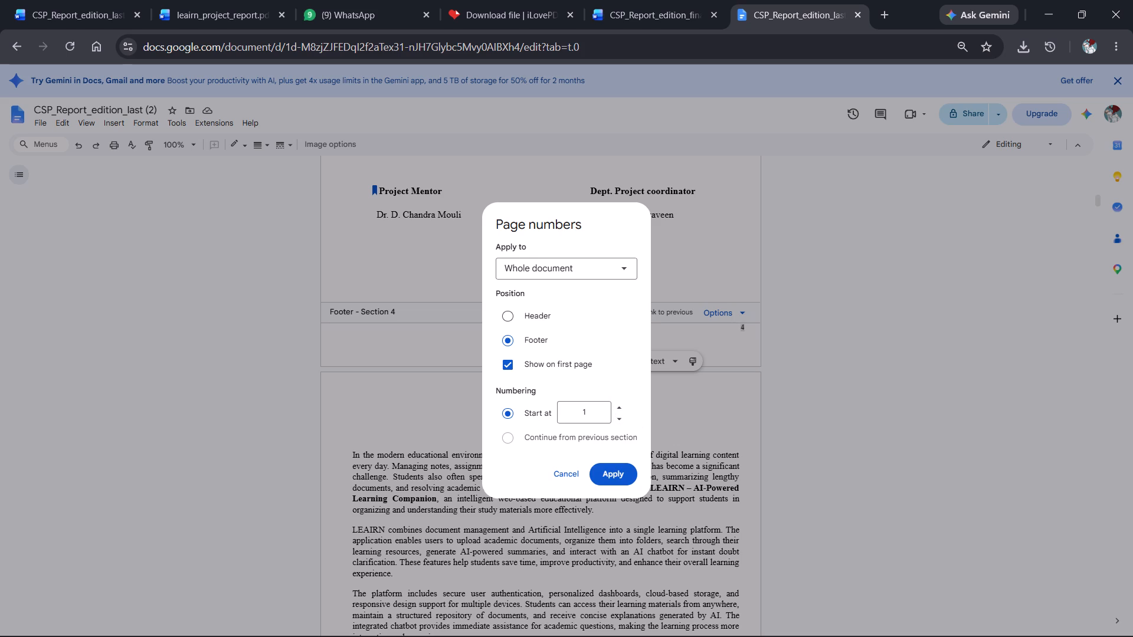
pyautogui.click(507, 437)
pyautogui.click(615, 481)
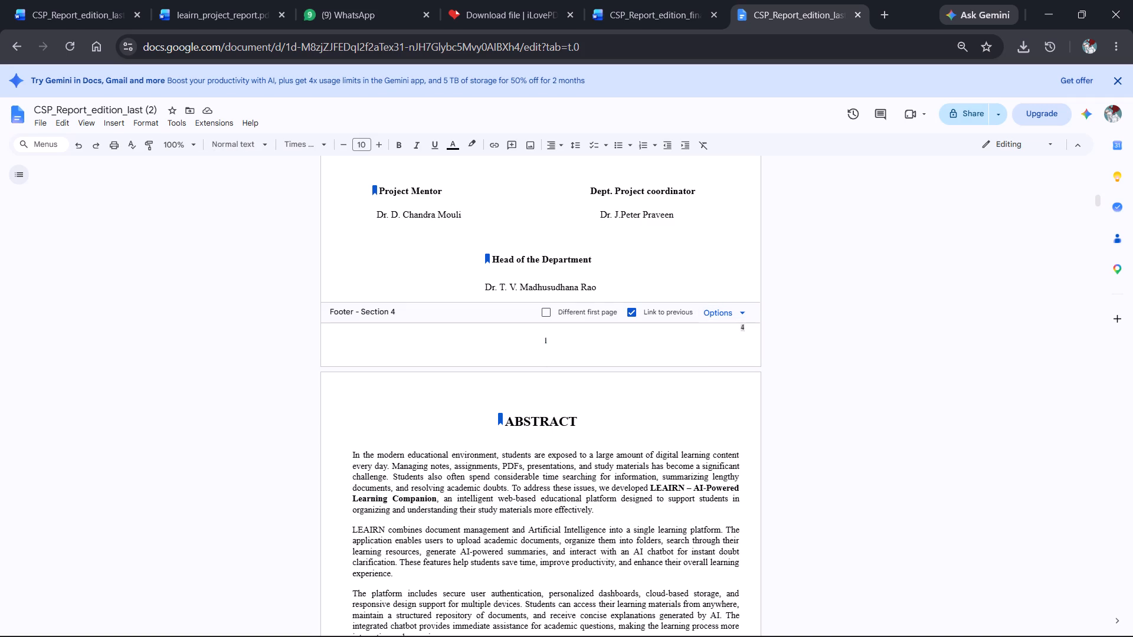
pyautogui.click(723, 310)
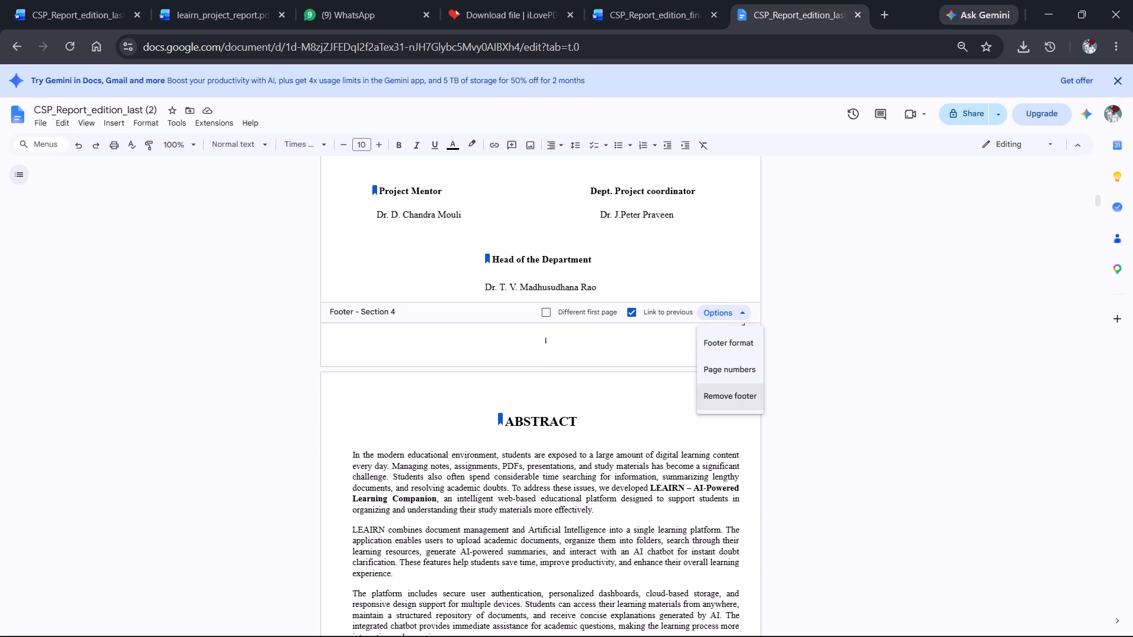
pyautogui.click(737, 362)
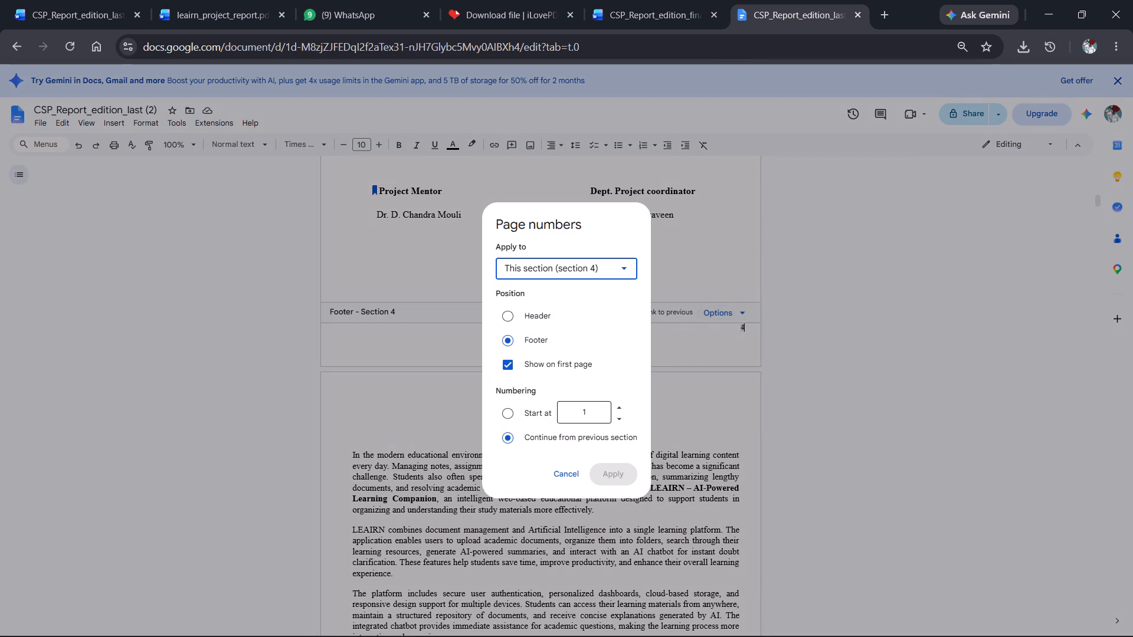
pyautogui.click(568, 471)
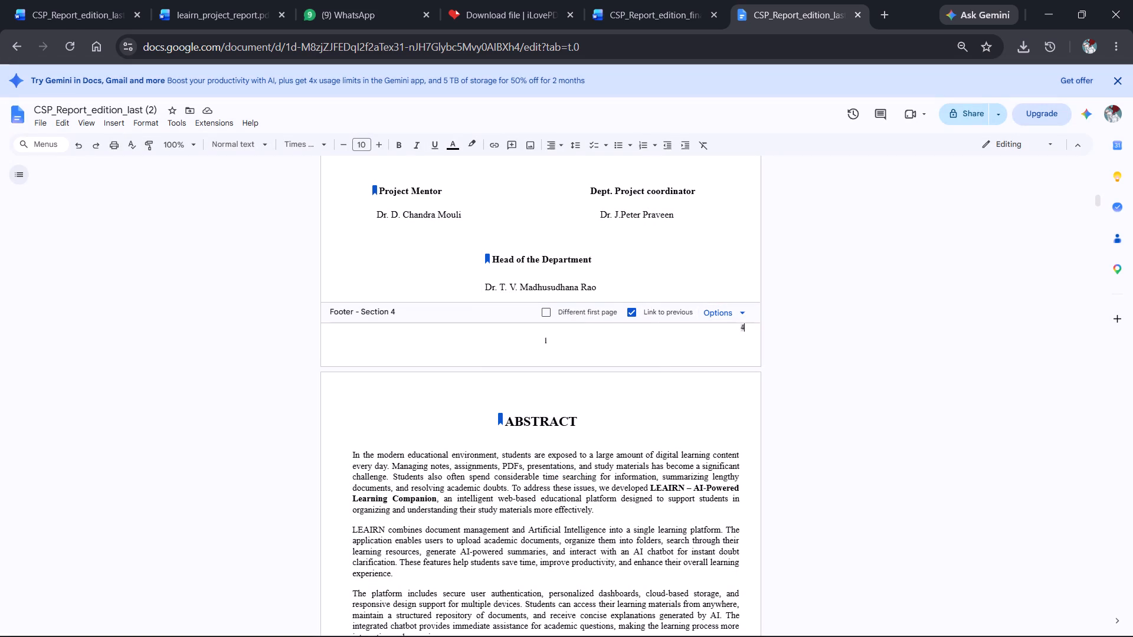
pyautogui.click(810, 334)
# Erase the centred number from the drawing in the Section 4 footer below the certificate, then save and close the drawing.
pyautogui.doubleClick(541, 343)
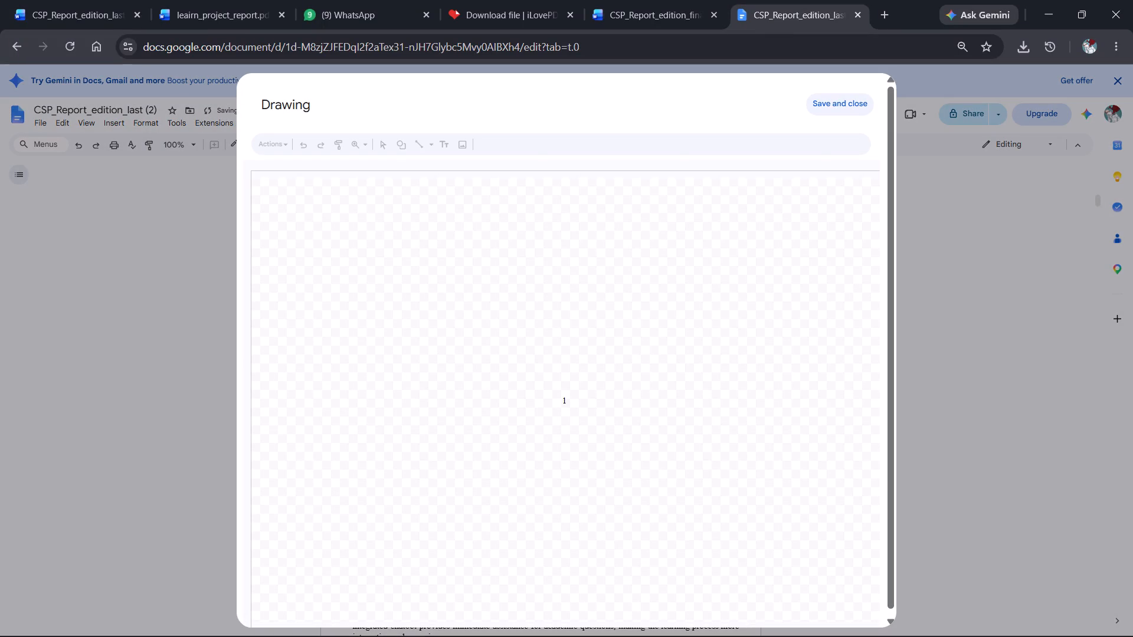
pyautogui.moveTo(575, 397); pyautogui.dragTo(563, 397)
pyautogui.press('BackSpace')
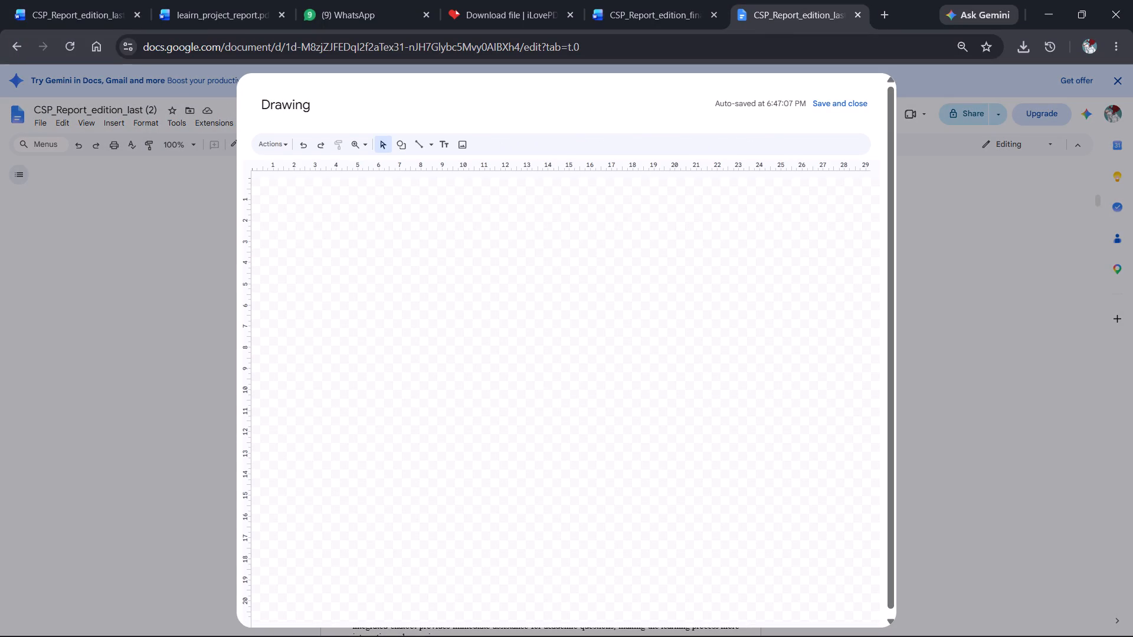
pyautogui.click(839, 97)
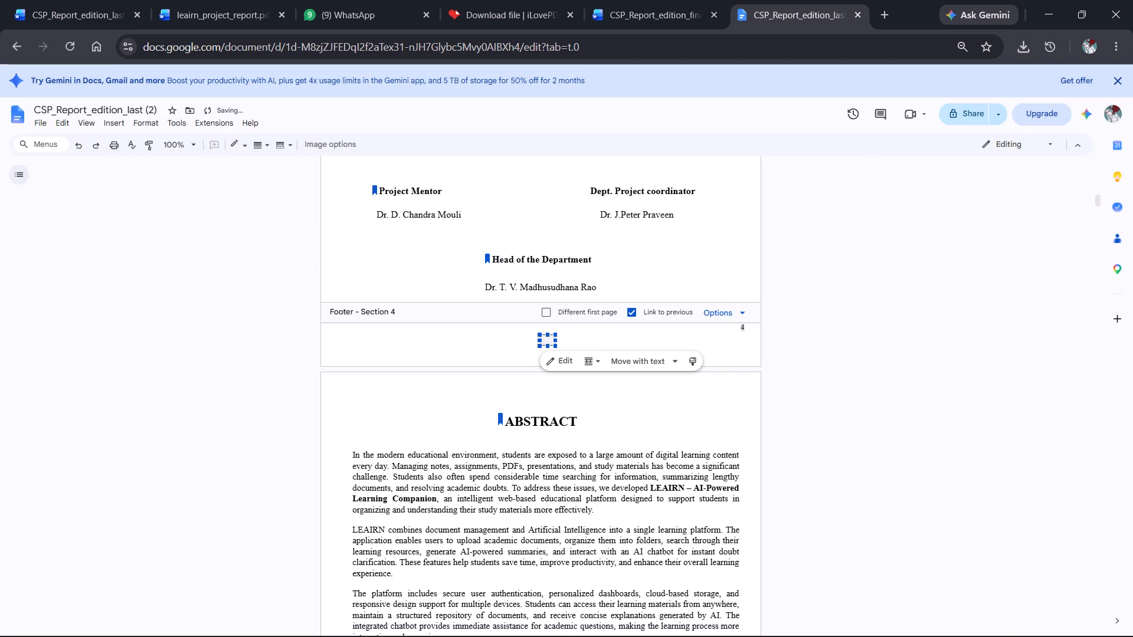
pyautogui.click(595, 274)
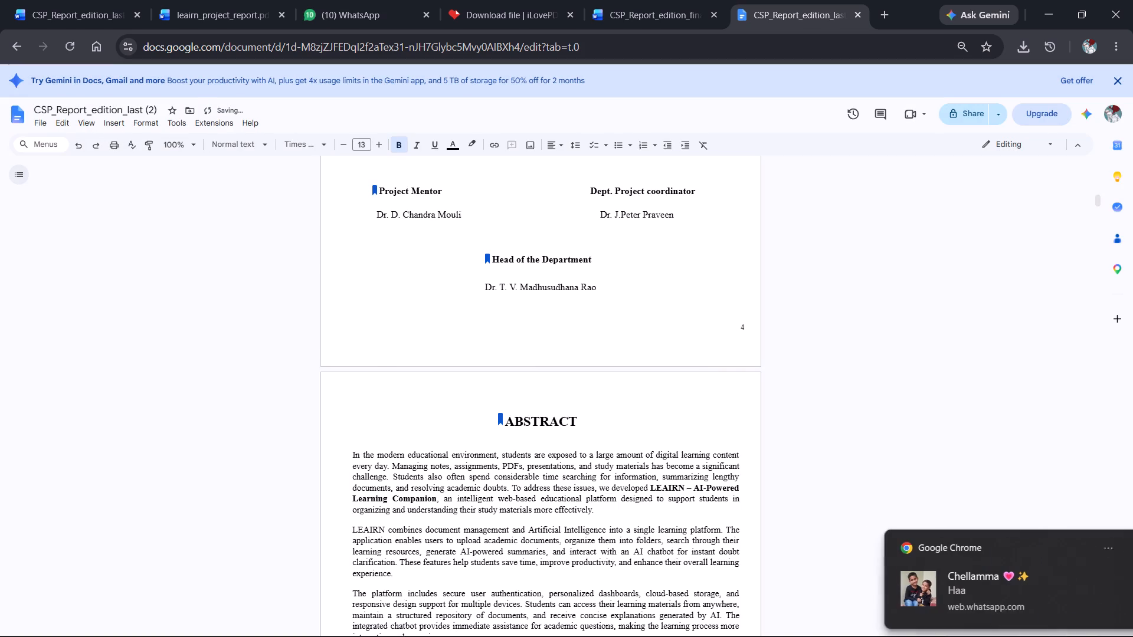
# Delete the centred number drawing 10 from the Section 8 footer on the Chapter 1 title page.
pyautogui.scroll(-6, 747, 323)
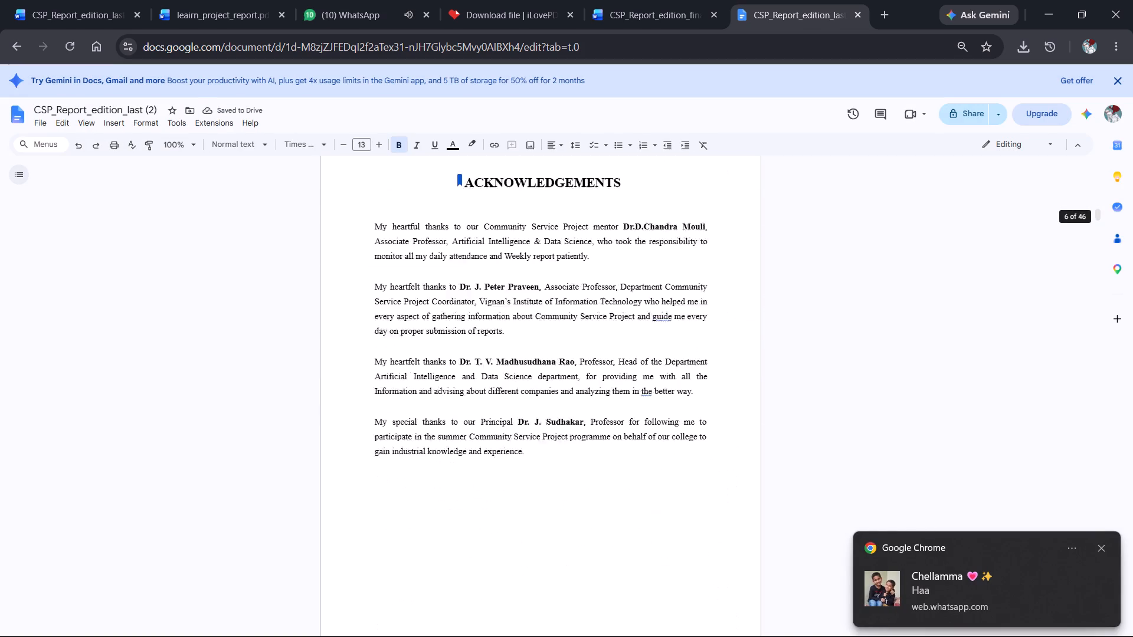
pyautogui.scroll(-9, 747, 323)
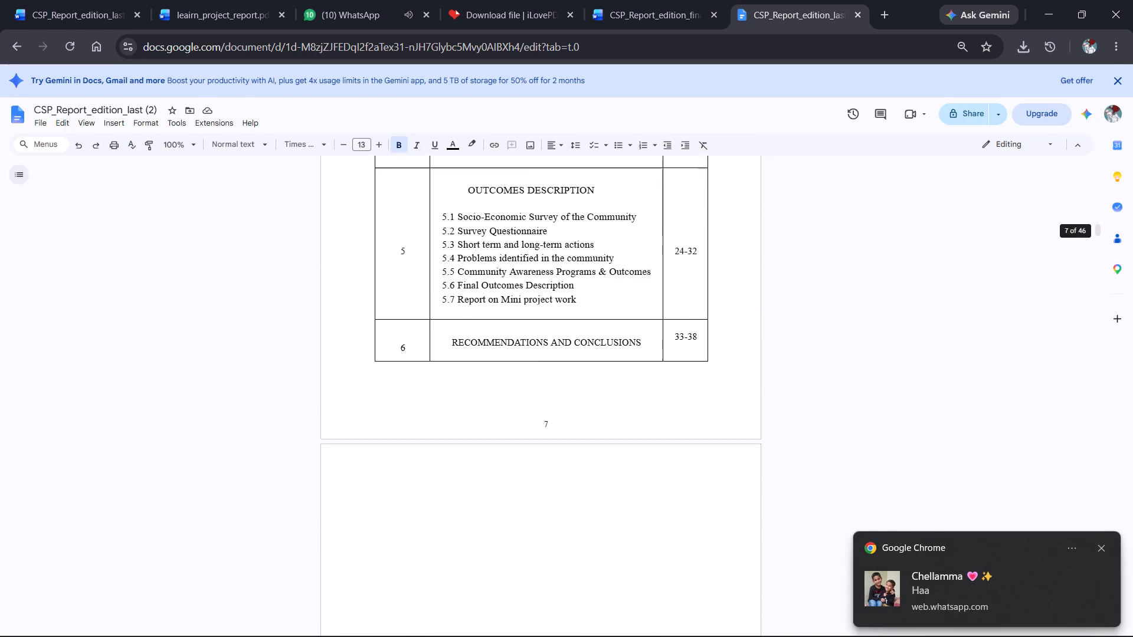
pyautogui.scroll(-3, 747, 323)
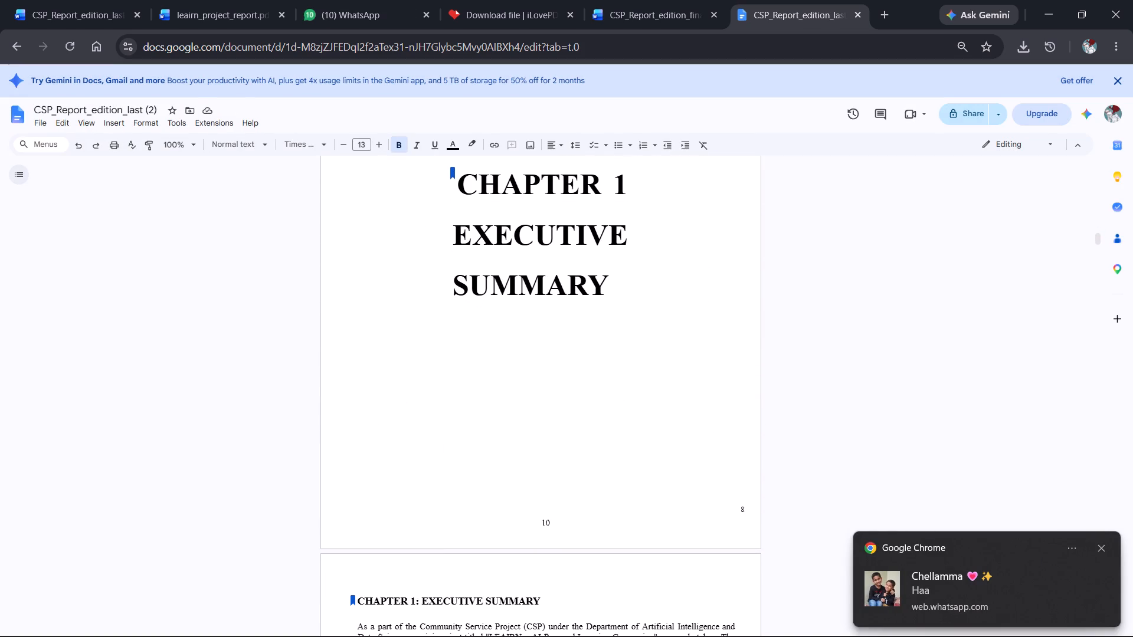
pyautogui.scroll(-1, 747, 323)
pyautogui.doubleClick(550, 522)
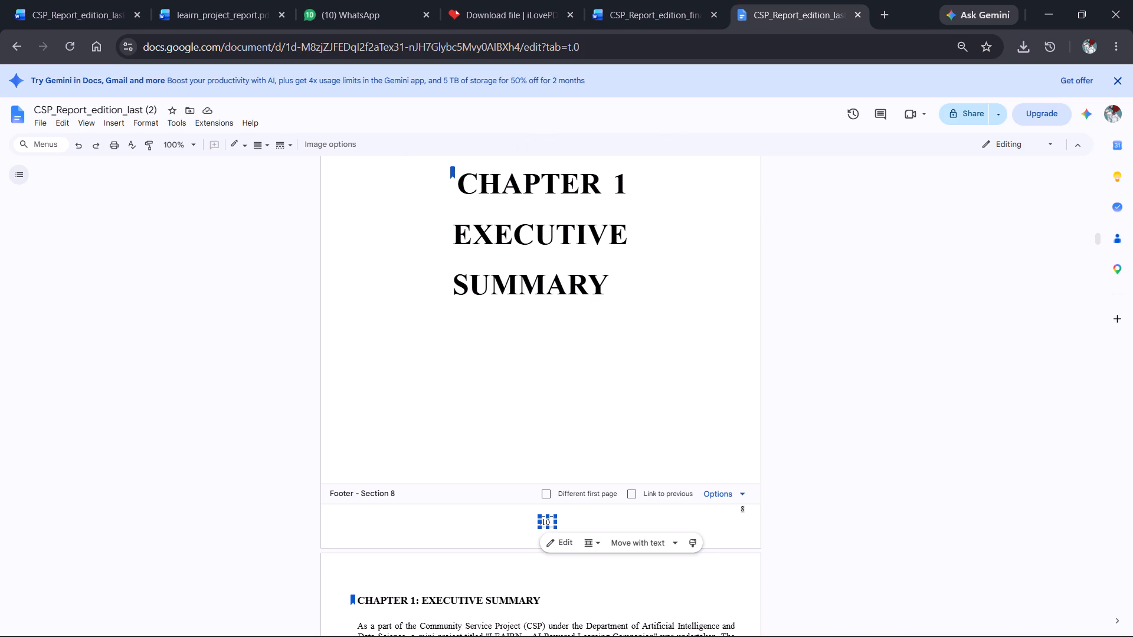
pyautogui.press('BackSpace')
# Link the Section 8 footer to the previous section, accepting deletion of its own section footer.
pyautogui.scroll(-1, 550, 522)
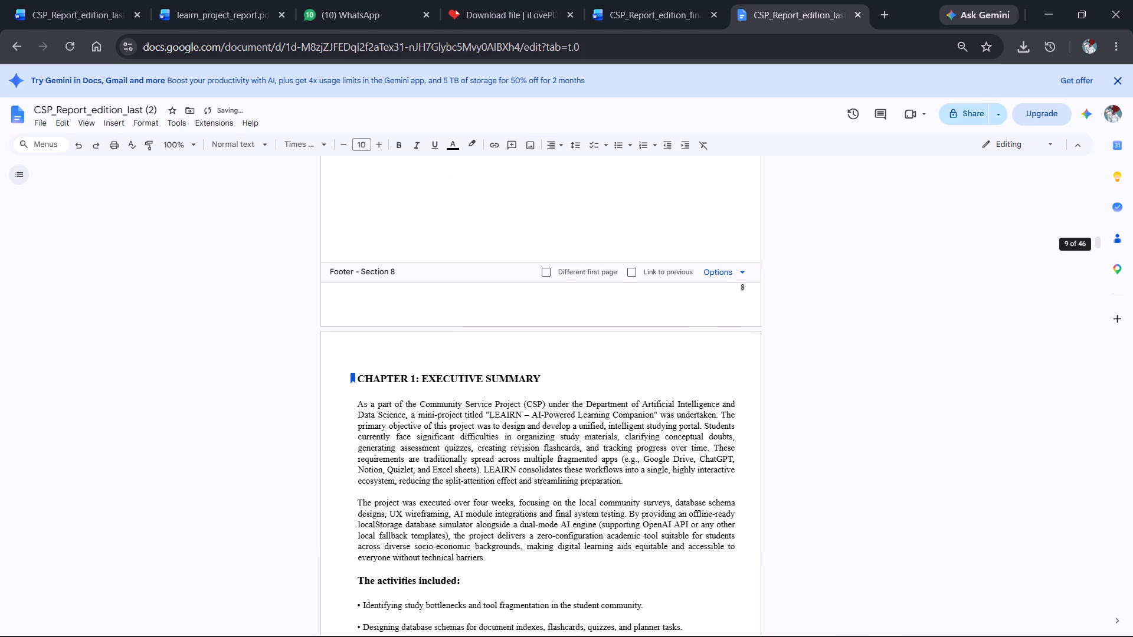
pyautogui.scroll(-1, 550, 522)
pyautogui.click(634, 274)
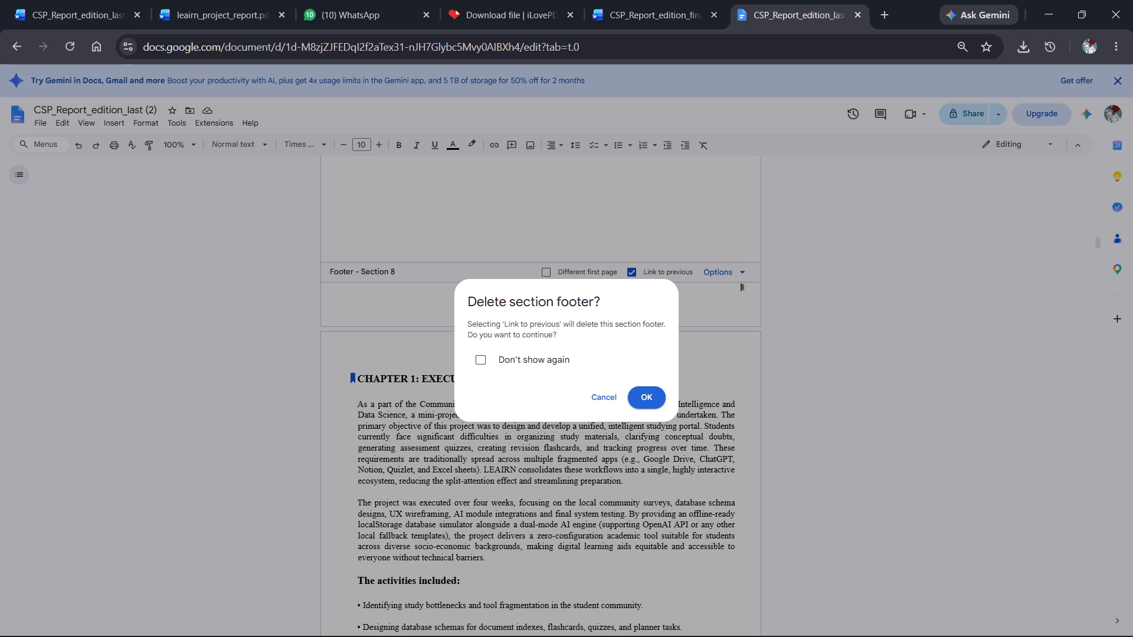
pyautogui.click(656, 398)
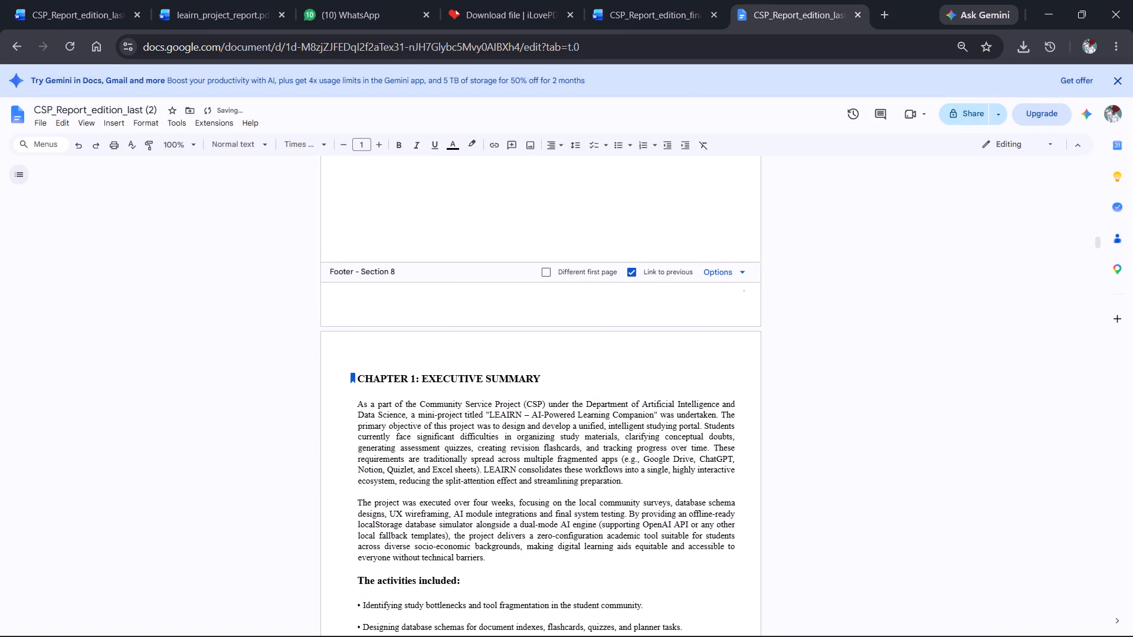
# From the Section 8 footer, apply the header and footer format to the whole document with a header margin of 0 cm.
pyautogui.click(703, 297)
pyautogui.click(706, 272)
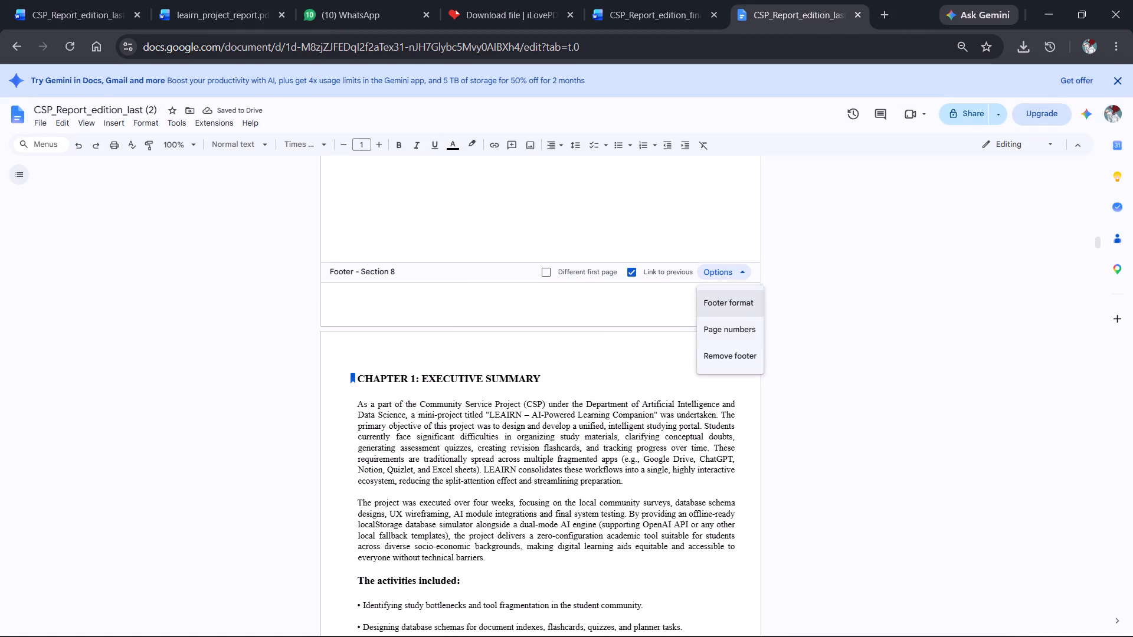
pyautogui.click(731, 307)
pyautogui.click(582, 267)
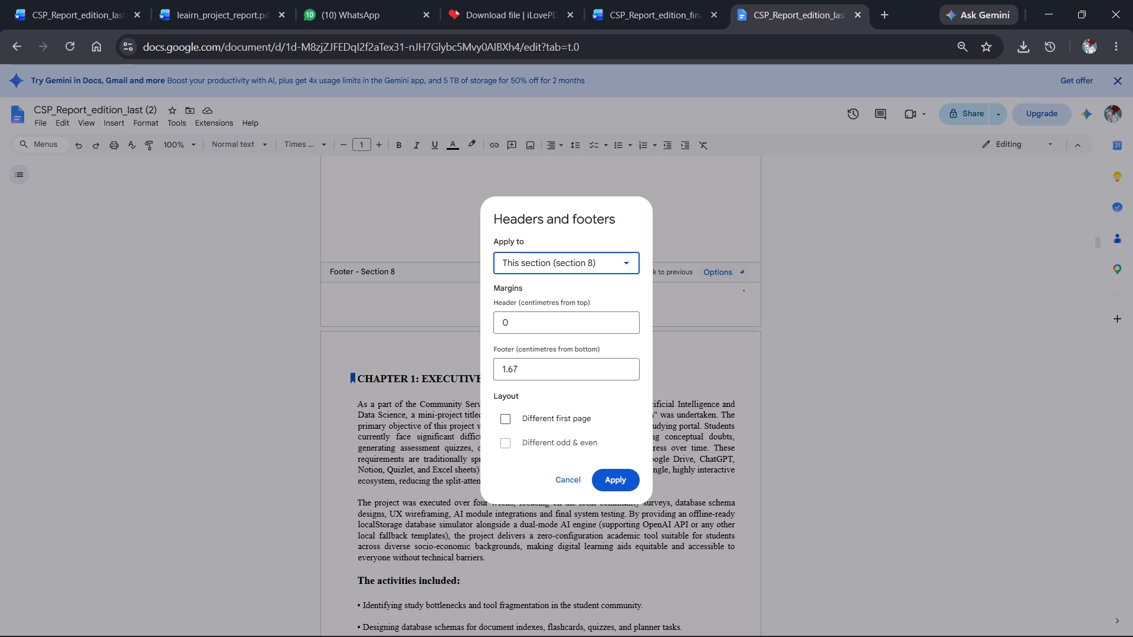
pyautogui.click(561, 288)
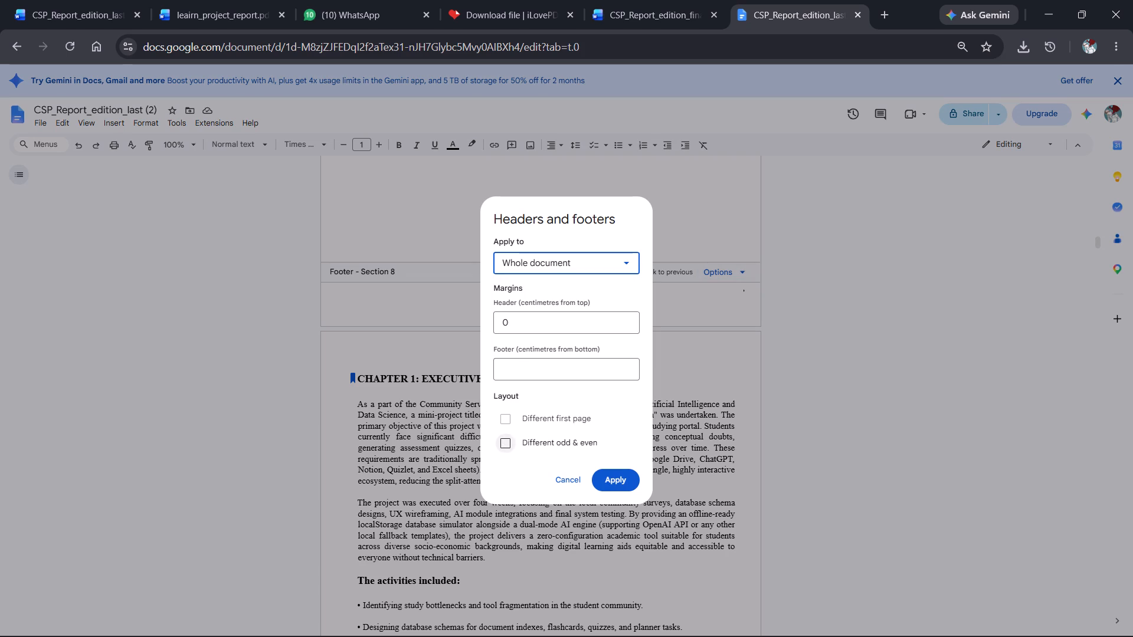
pyautogui.click(615, 487)
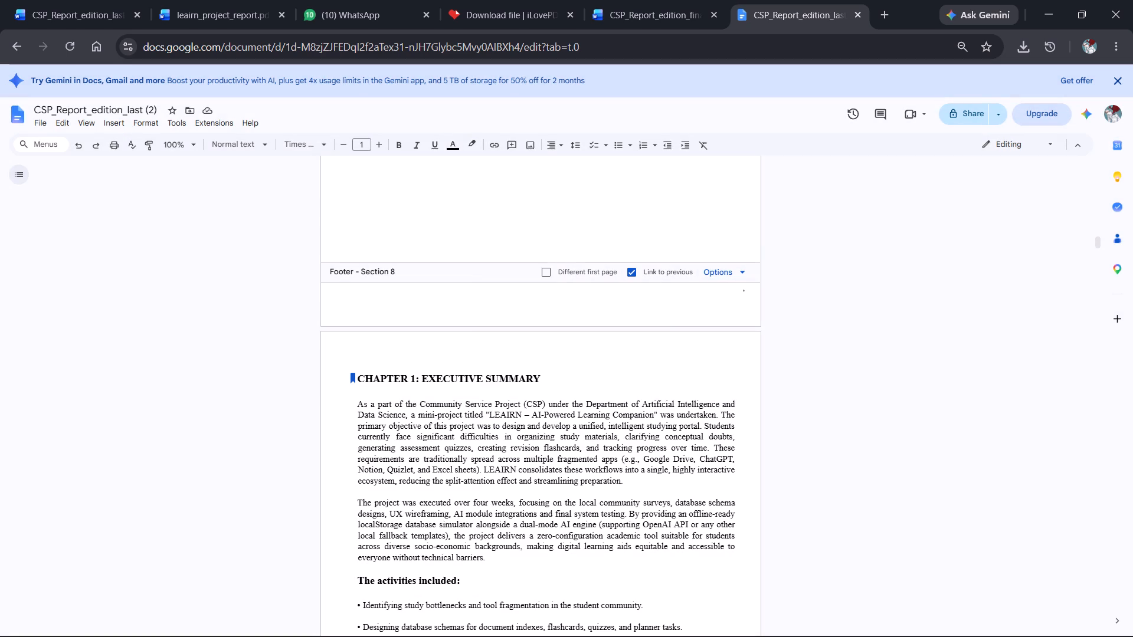
pyautogui.click(855, 291)
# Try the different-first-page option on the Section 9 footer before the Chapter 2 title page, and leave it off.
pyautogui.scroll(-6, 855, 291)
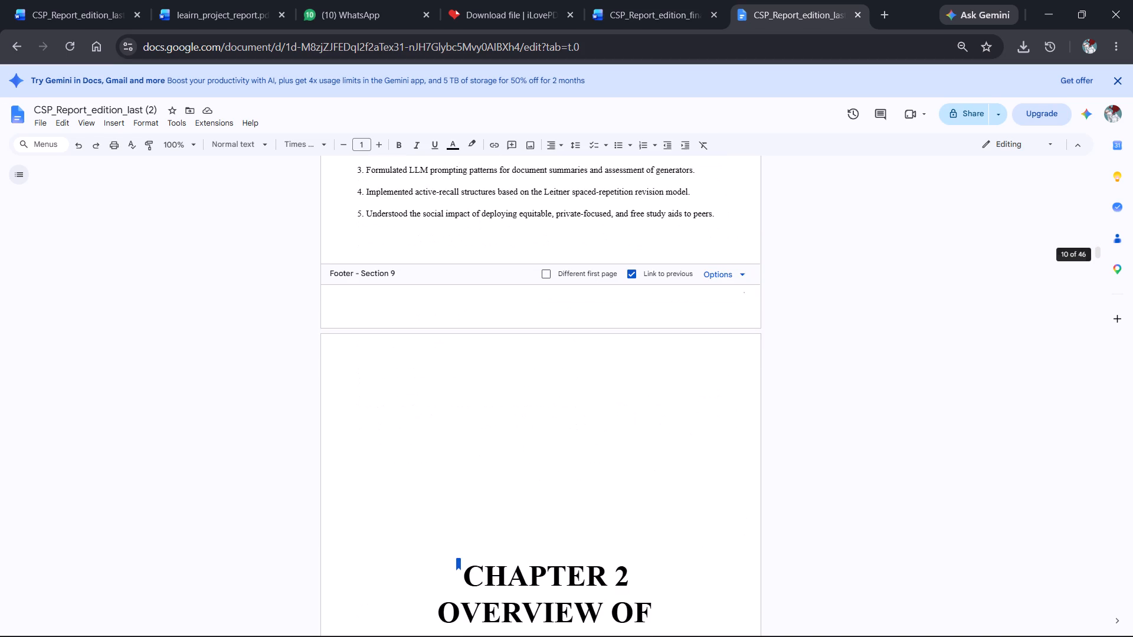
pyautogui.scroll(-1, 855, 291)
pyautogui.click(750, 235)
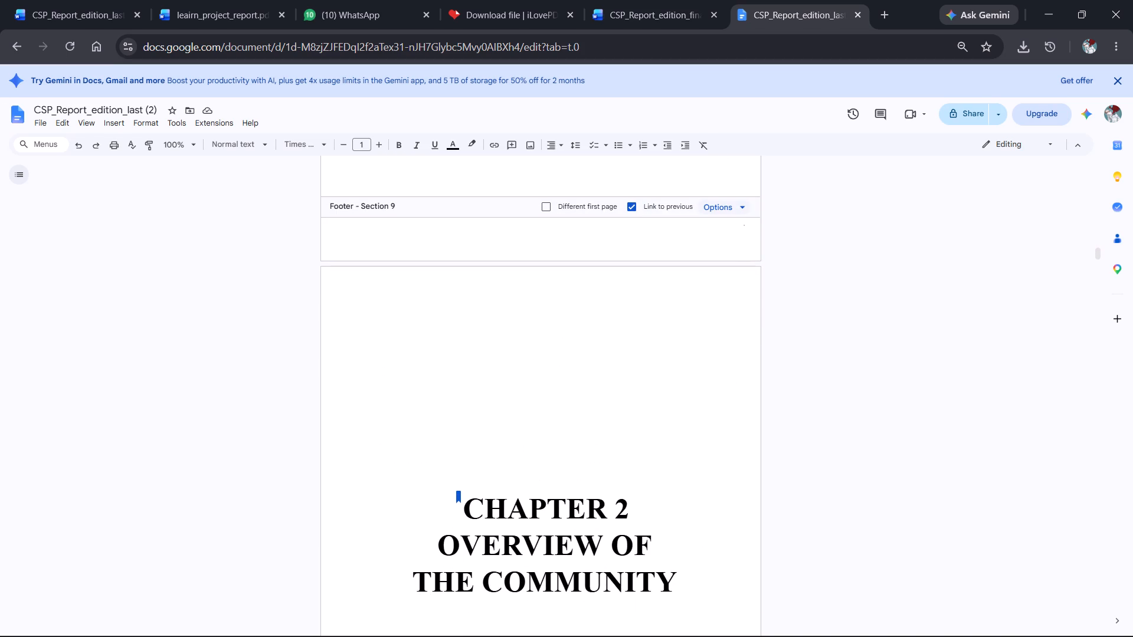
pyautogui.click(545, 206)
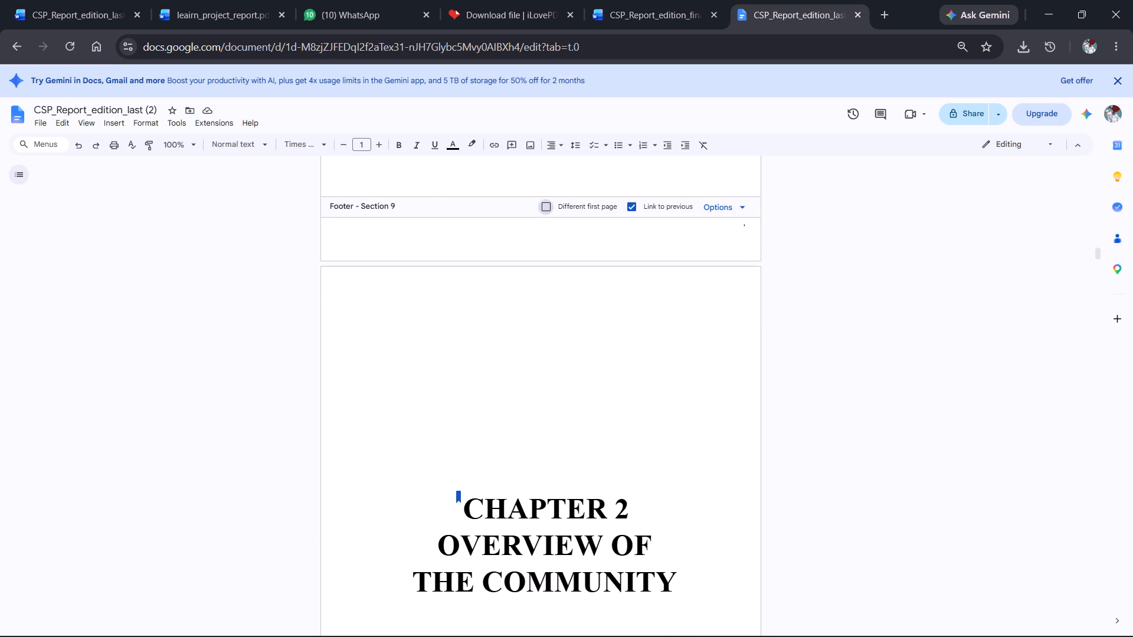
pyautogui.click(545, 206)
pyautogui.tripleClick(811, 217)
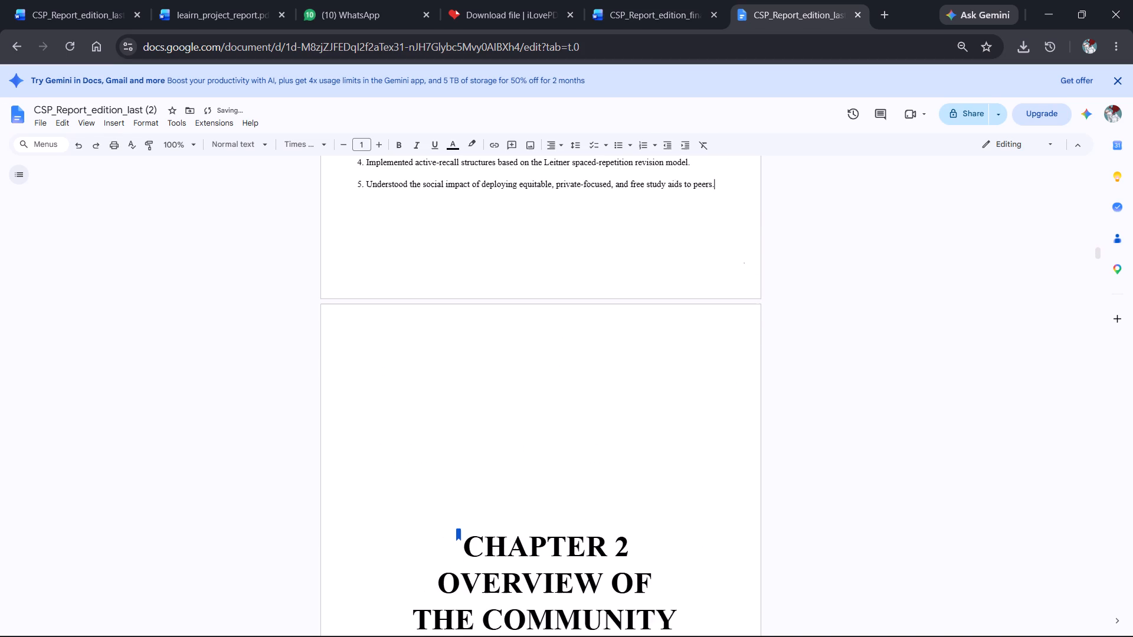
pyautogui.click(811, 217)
# Examine the footers and page numbers from the Chapter 2 pages through the weekly activity logs to the Chapter 5 survey pages.
pyautogui.scroll(-7, 811, 217)
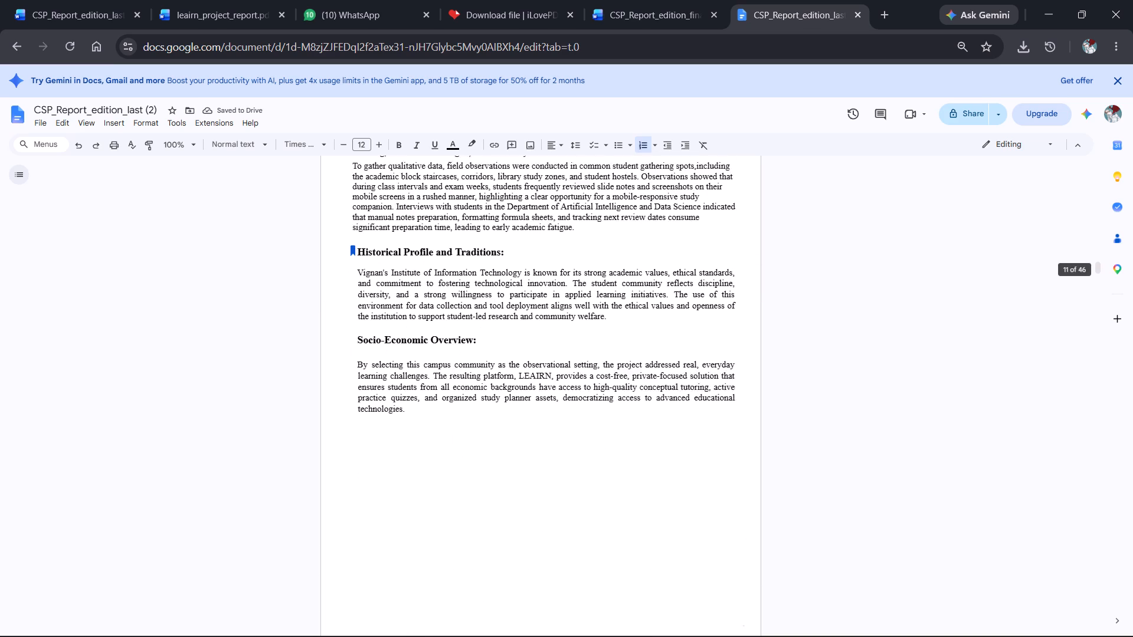
pyautogui.scroll(-12, 811, 217)
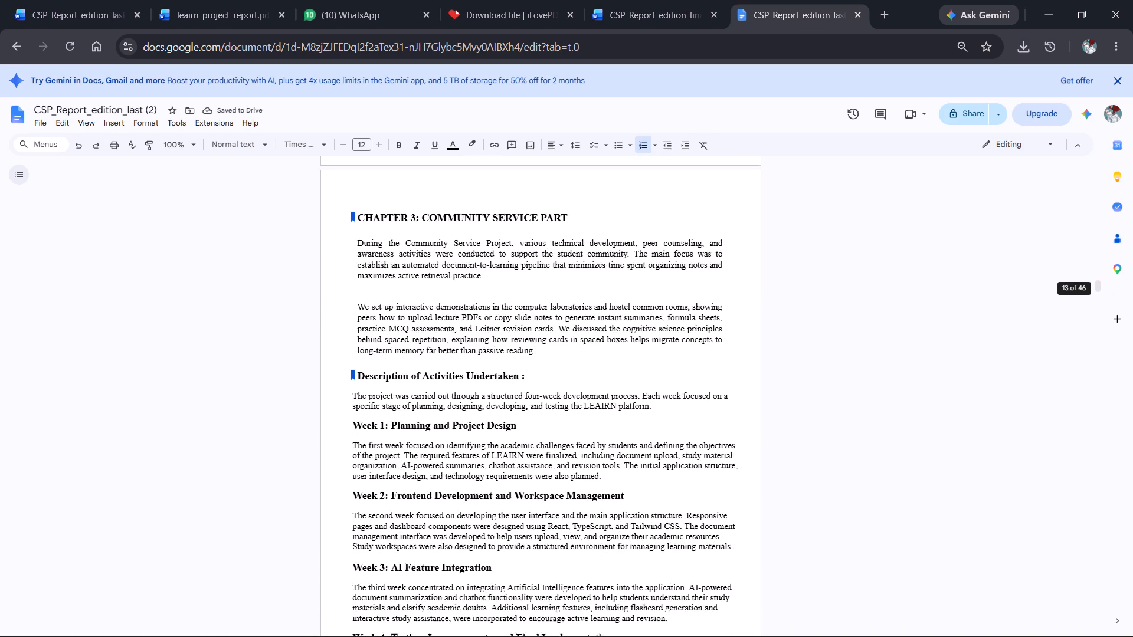
pyautogui.scroll(-12, 811, 217)
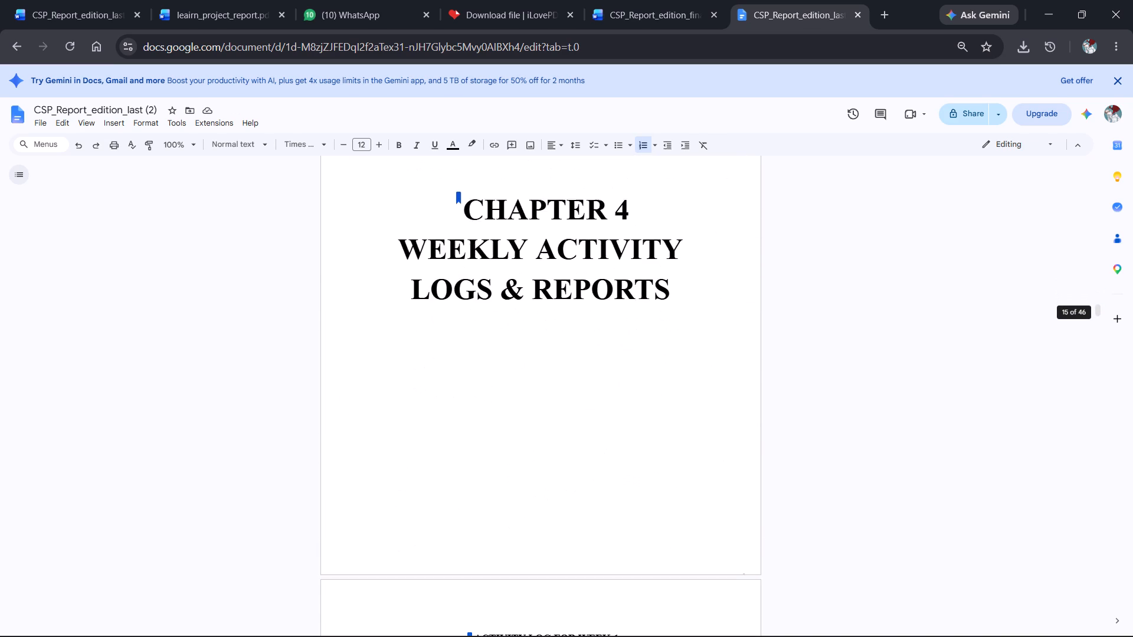
pyautogui.scroll(-12, 811, 217)
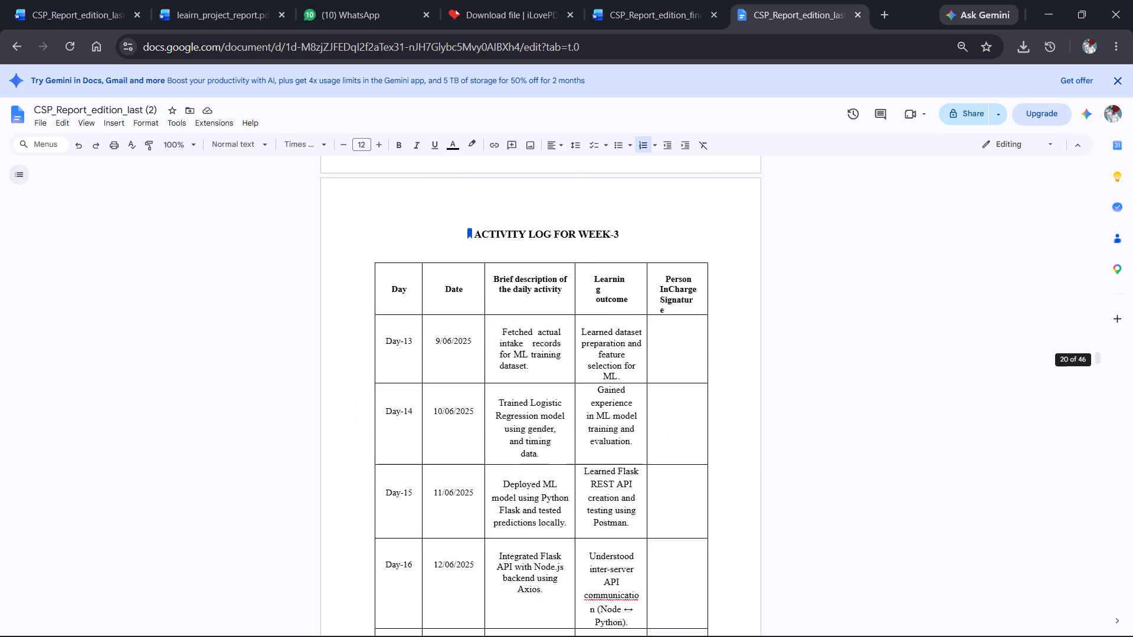
pyautogui.scroll(-9, 811, 217)
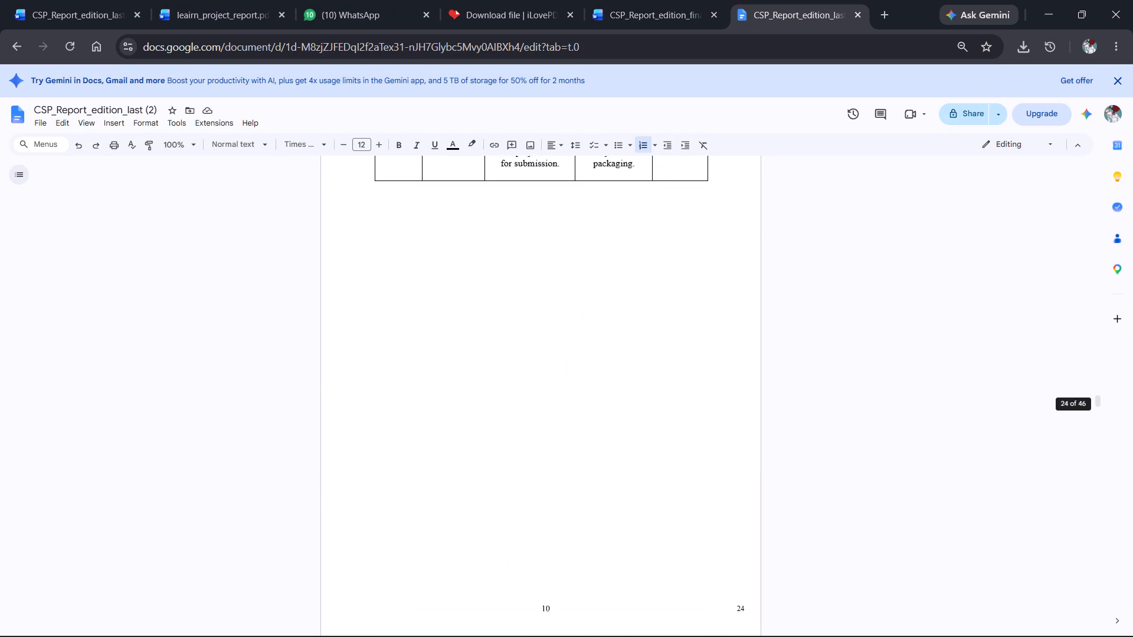
pyautogui.scroll(-9, 811, 217)
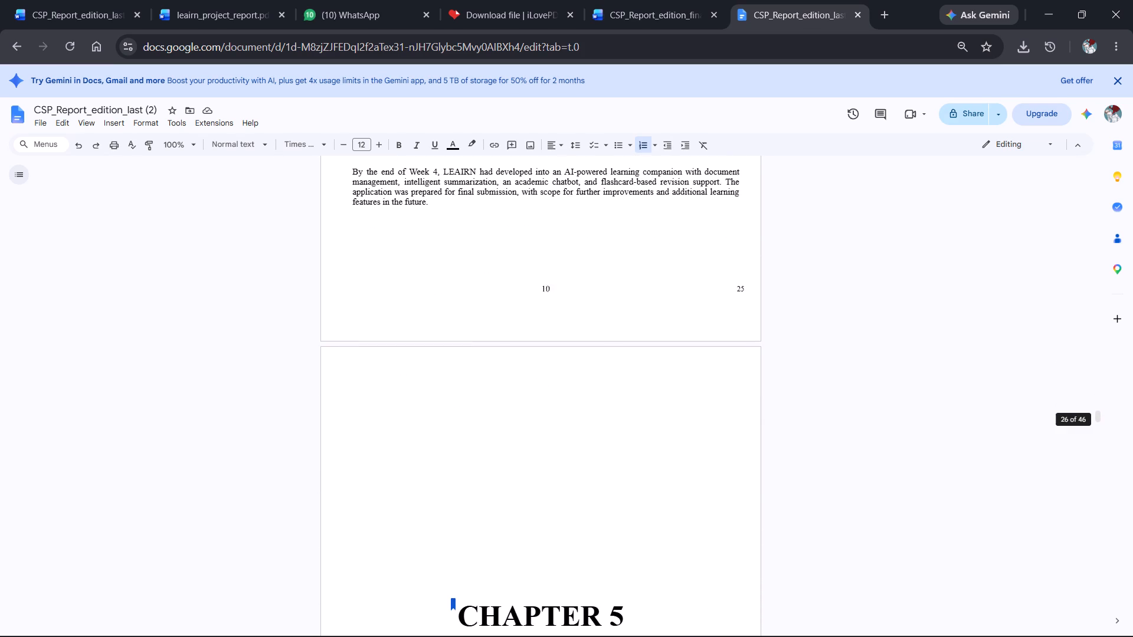
pyautogui.scroll(-10, 811, 217)
pyautogui.scroll(2, 811, 217)
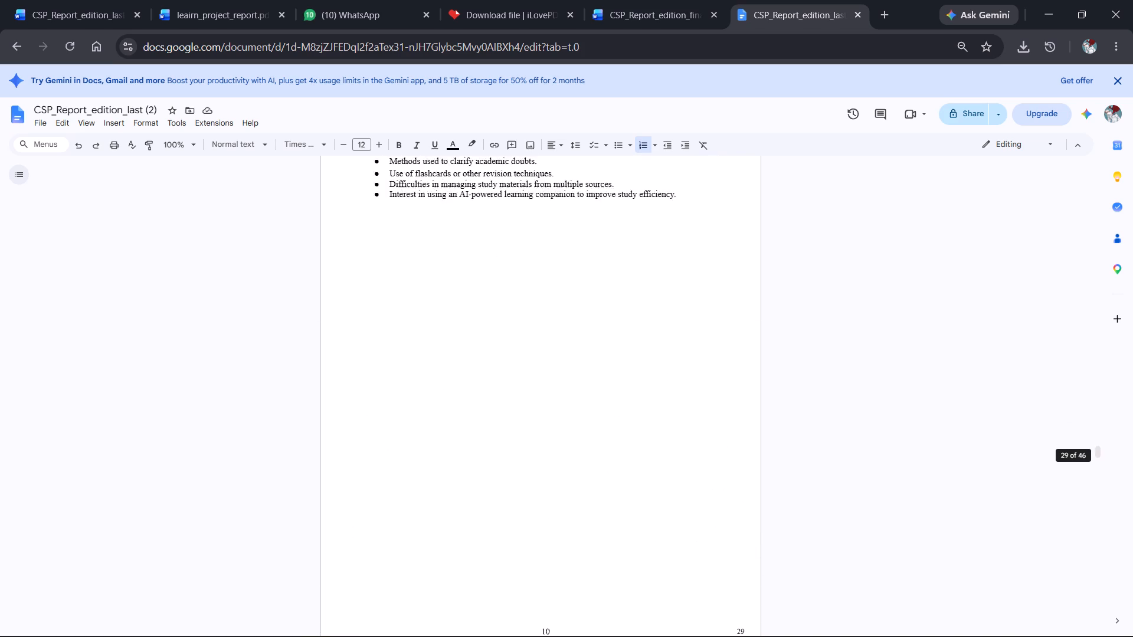
pyautogui.scroll(4, 811, 217)
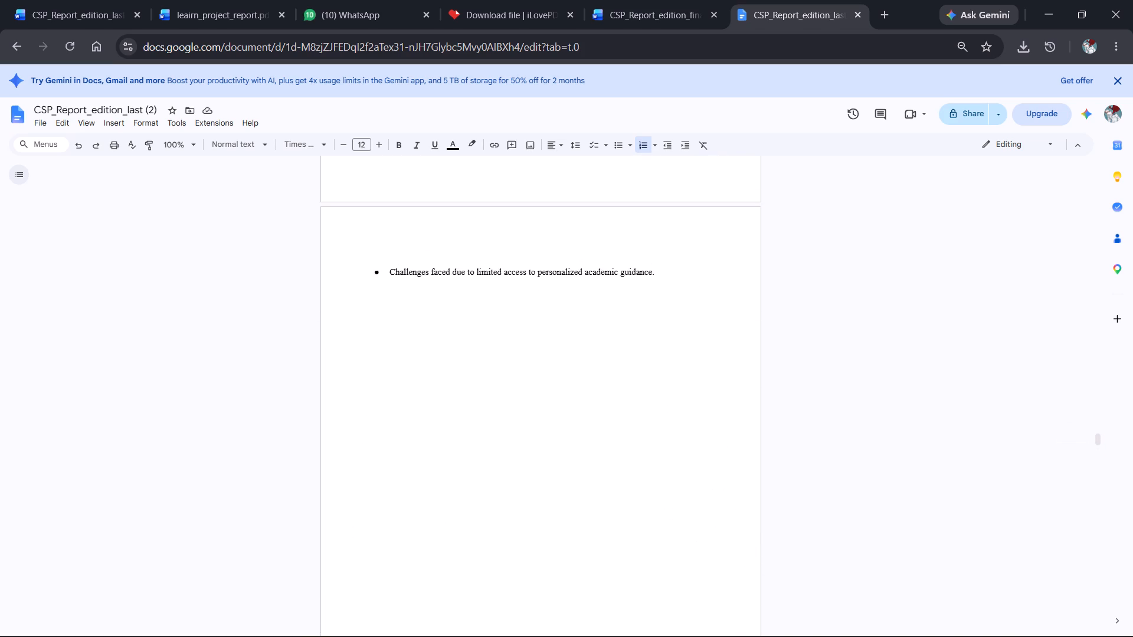
# Delete the bullet "Challenges faced due to limited access to personalized academic guidance." and its break, pulling Current Learning Practices and Pain Points onto that page.
pyautogui.scroll(2, 811, 217)
pyautogui.click(672, 375)
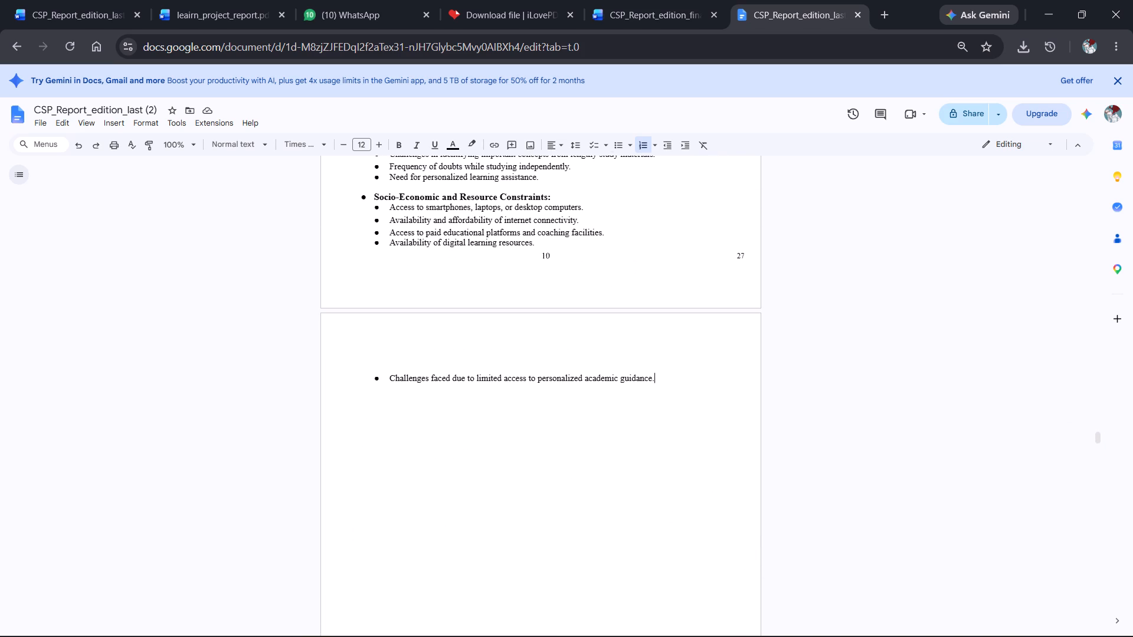
pyautogui.moveTo(672, 375); pyautogui.dragTo(368, 372)
pyautogui.press('BackSpace')
pyautogui.press('BackSpace')
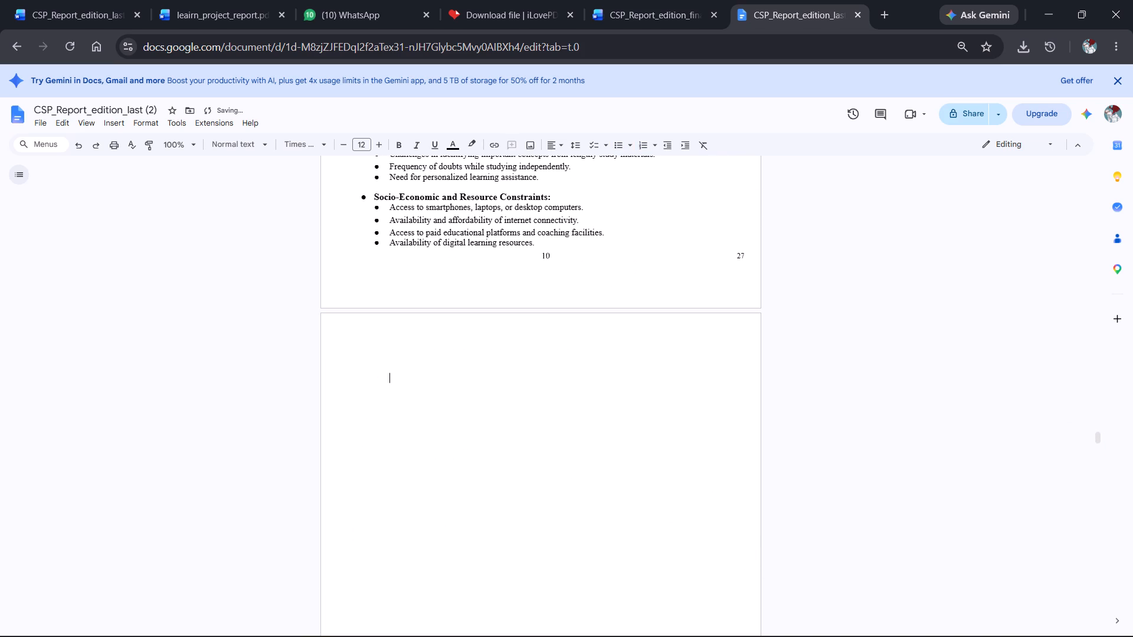
pyautogui.press('BackSpace')
pyautogui.press('Delete')
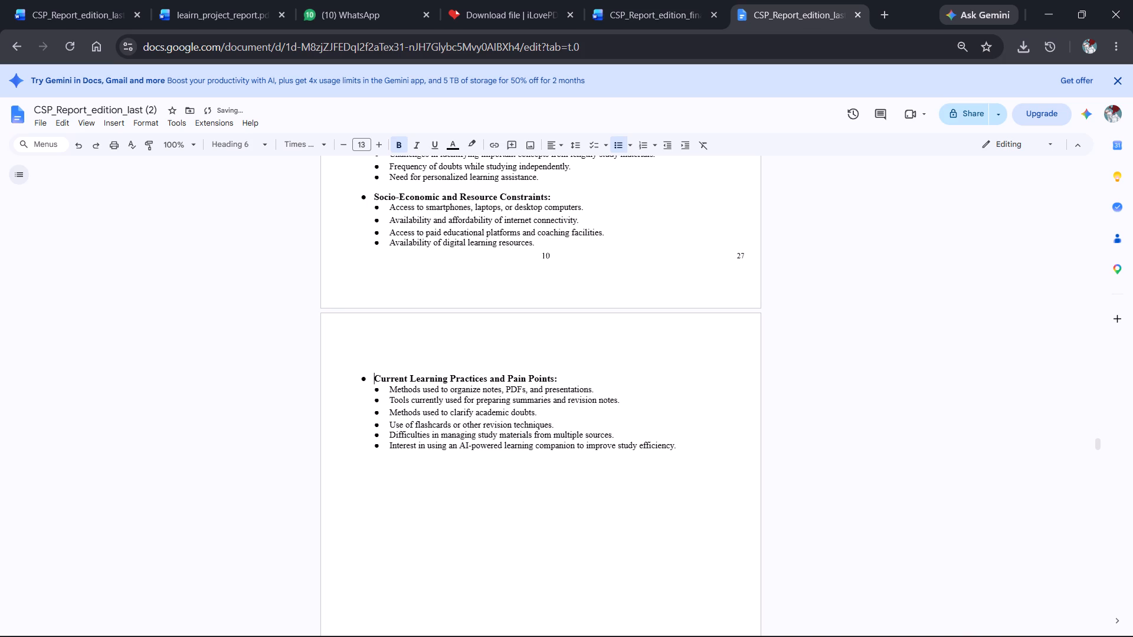
# Remove the blank line above the heading "5.3 Problems Identified in the Community:", keeping the capital P of "Problems" intact.
pyautogui.press('Down')
pyautogui.press('Down')
pyautogui.press('Down')
pyautogui.press('Down')
pyautogui.press('Up')
pyautogui.press('Down')
pyautogui.press('Up')
pyautogui.press('Down')
pyautogui.press('Down')
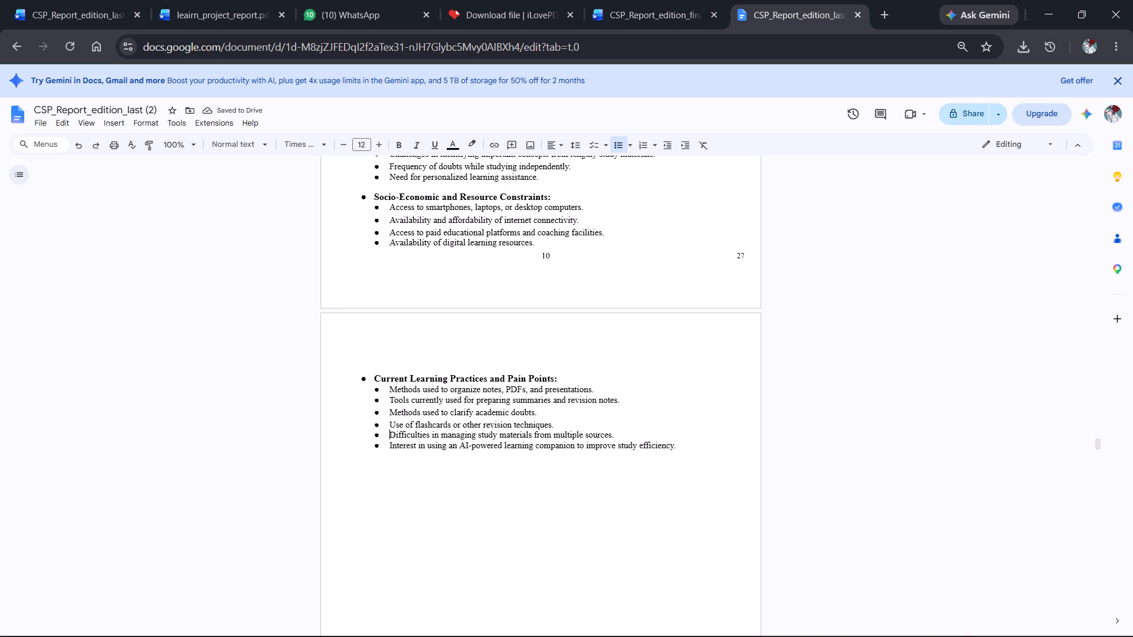
pyautogui.press('Down')
pyautogui.press('Down')
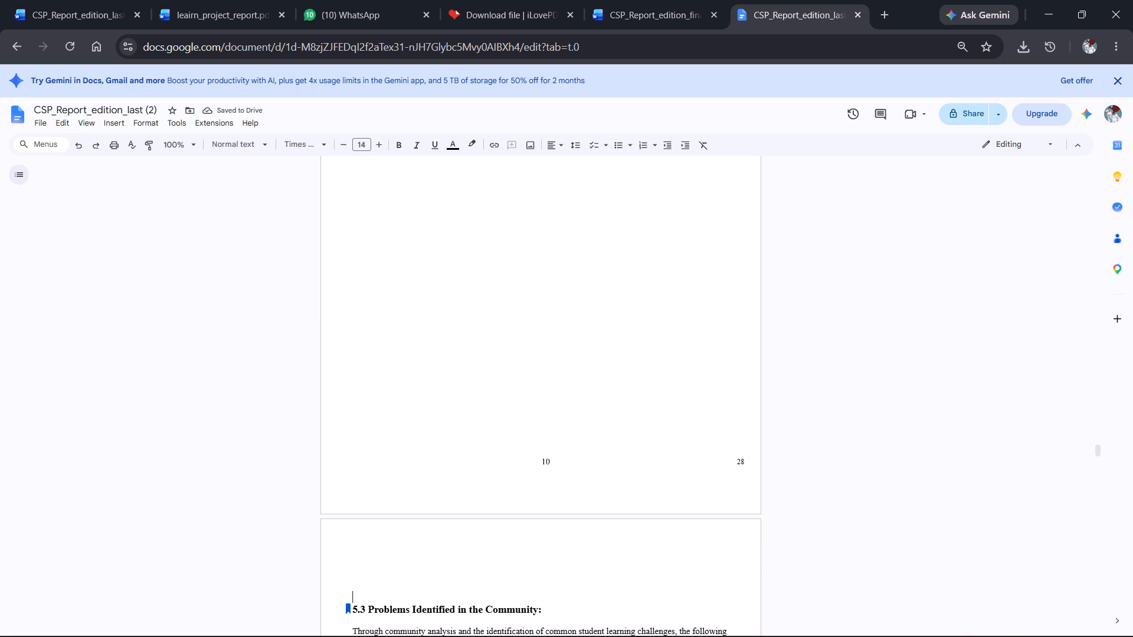
pyautogui.press('Delete')
pyautogui.press('Delete')
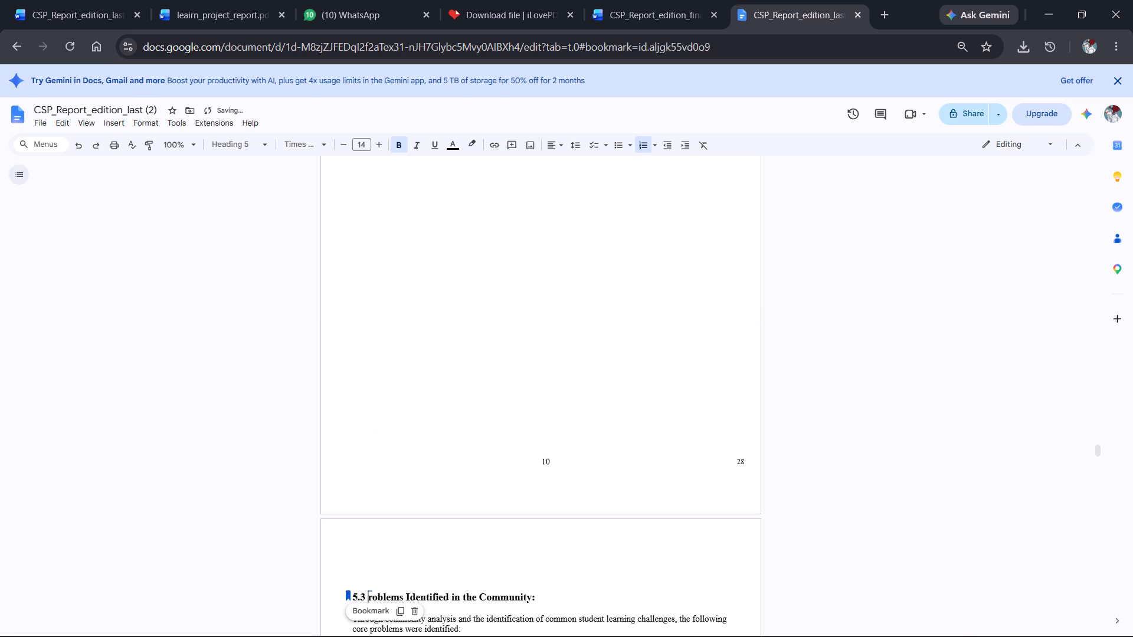
pyautogui.press('p')
pyautogui.press('BackSpace')
pyautogui.hotkey('shift', 'p')
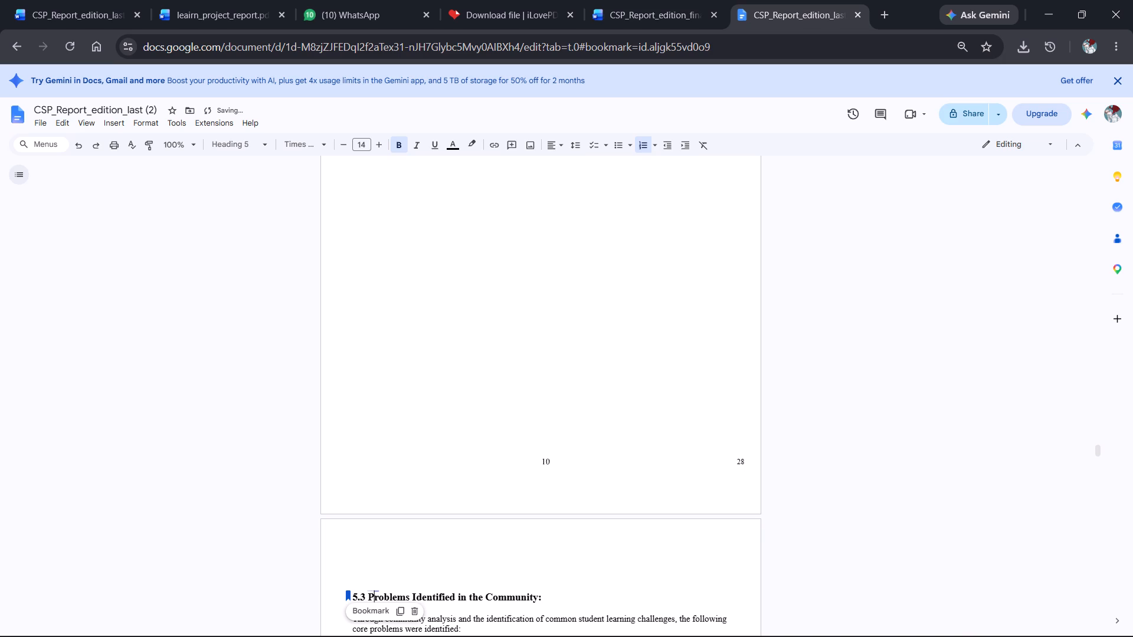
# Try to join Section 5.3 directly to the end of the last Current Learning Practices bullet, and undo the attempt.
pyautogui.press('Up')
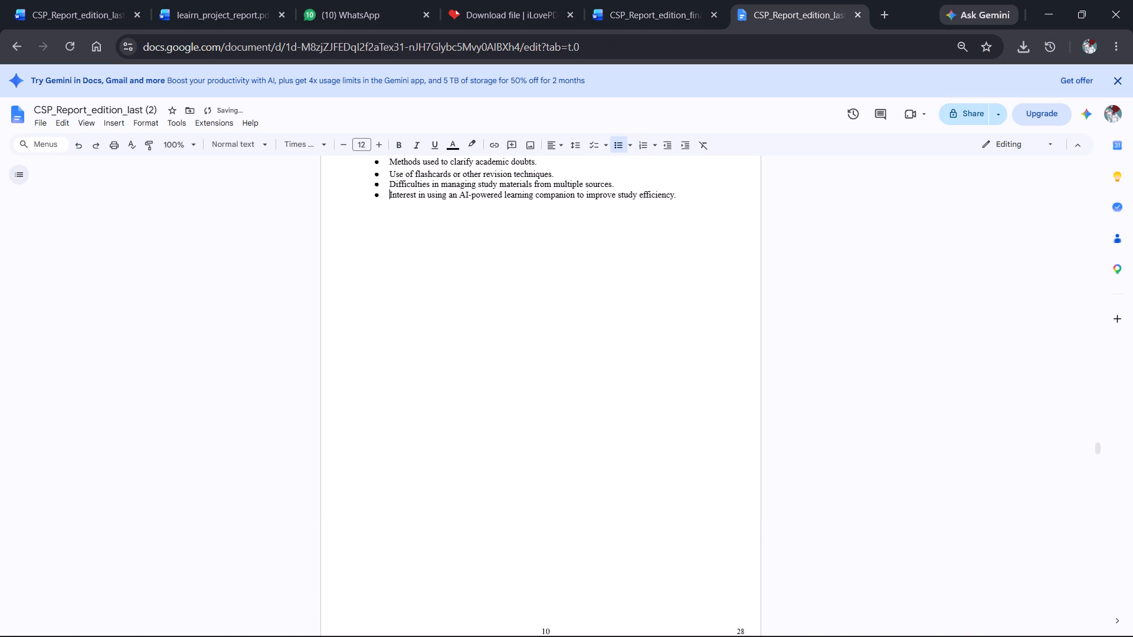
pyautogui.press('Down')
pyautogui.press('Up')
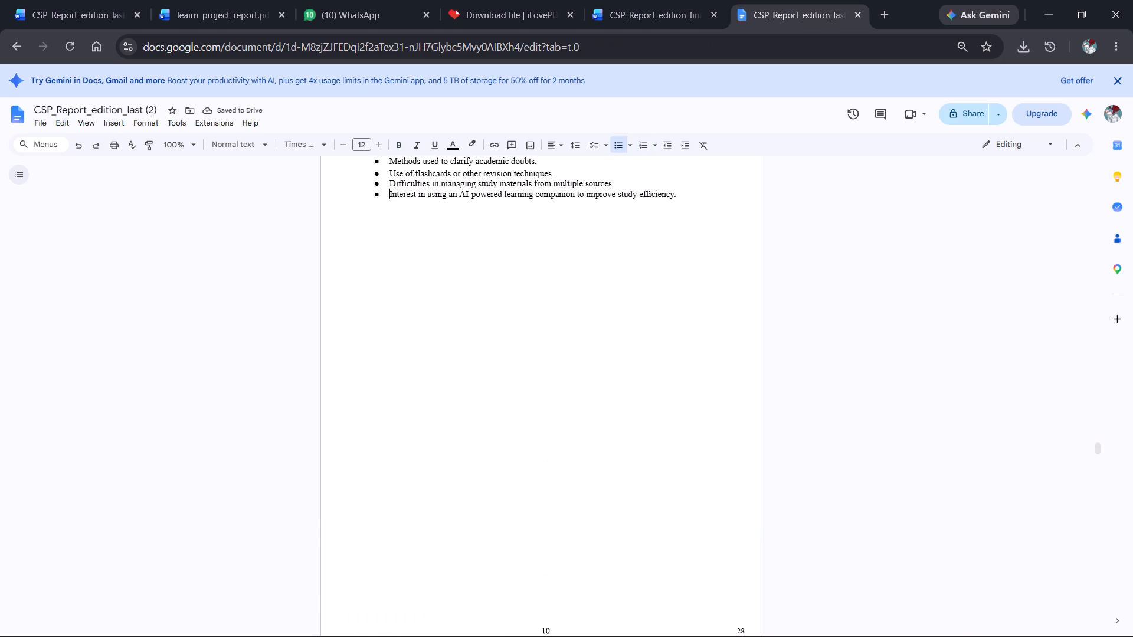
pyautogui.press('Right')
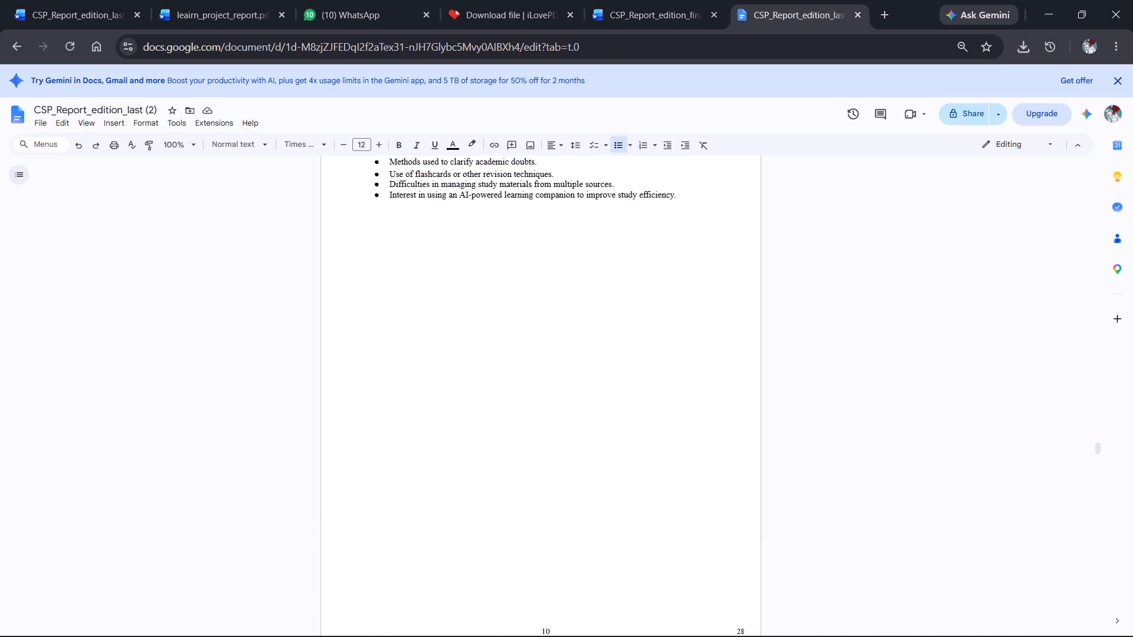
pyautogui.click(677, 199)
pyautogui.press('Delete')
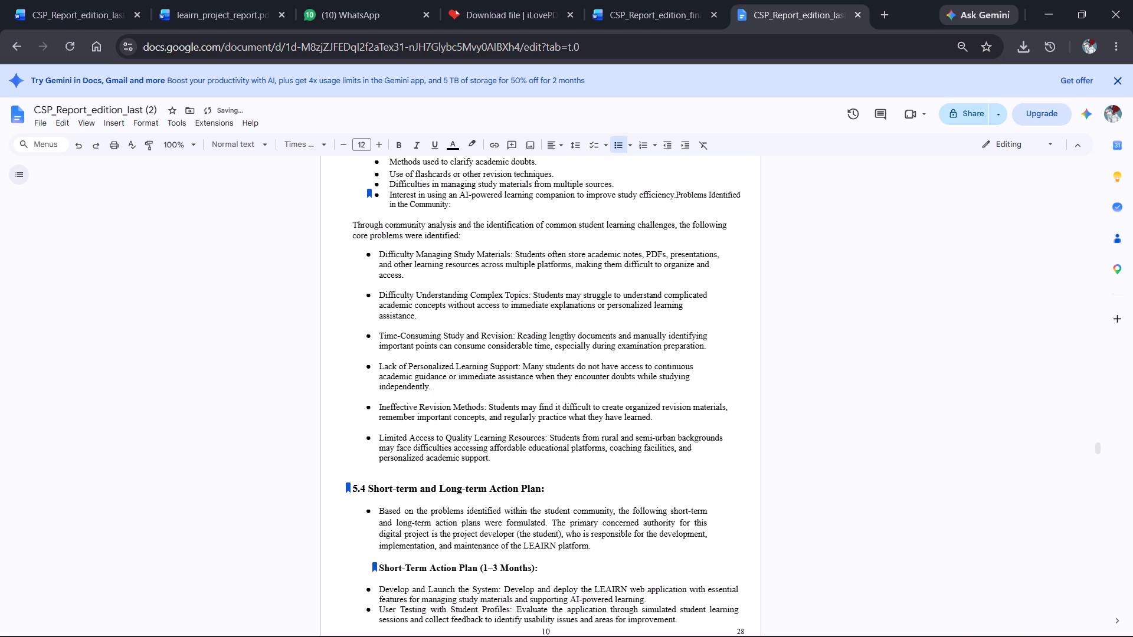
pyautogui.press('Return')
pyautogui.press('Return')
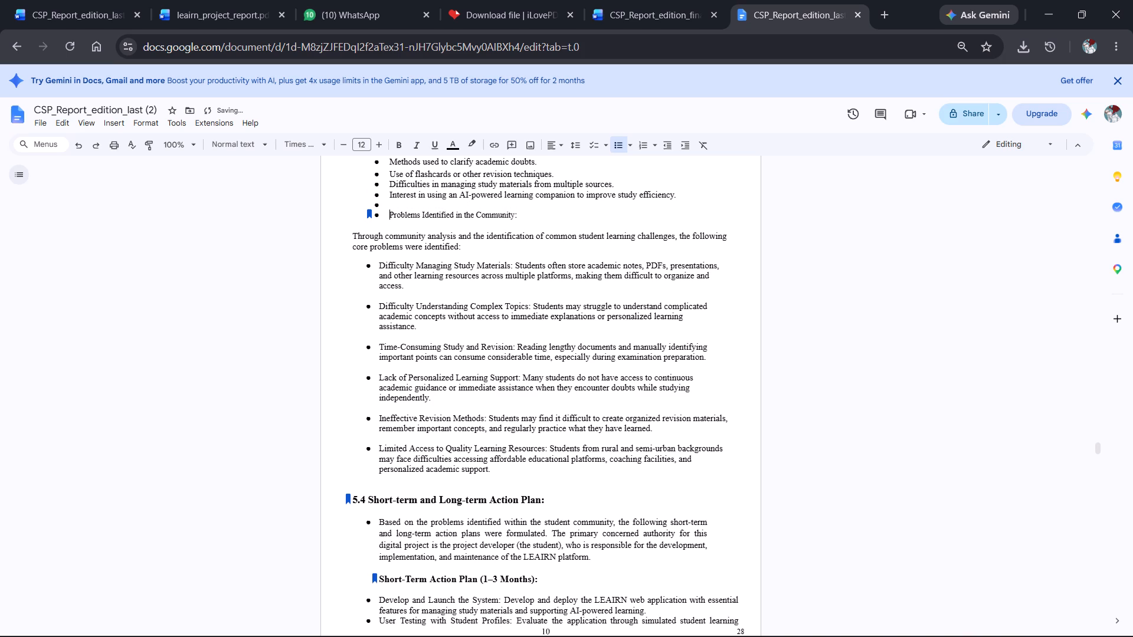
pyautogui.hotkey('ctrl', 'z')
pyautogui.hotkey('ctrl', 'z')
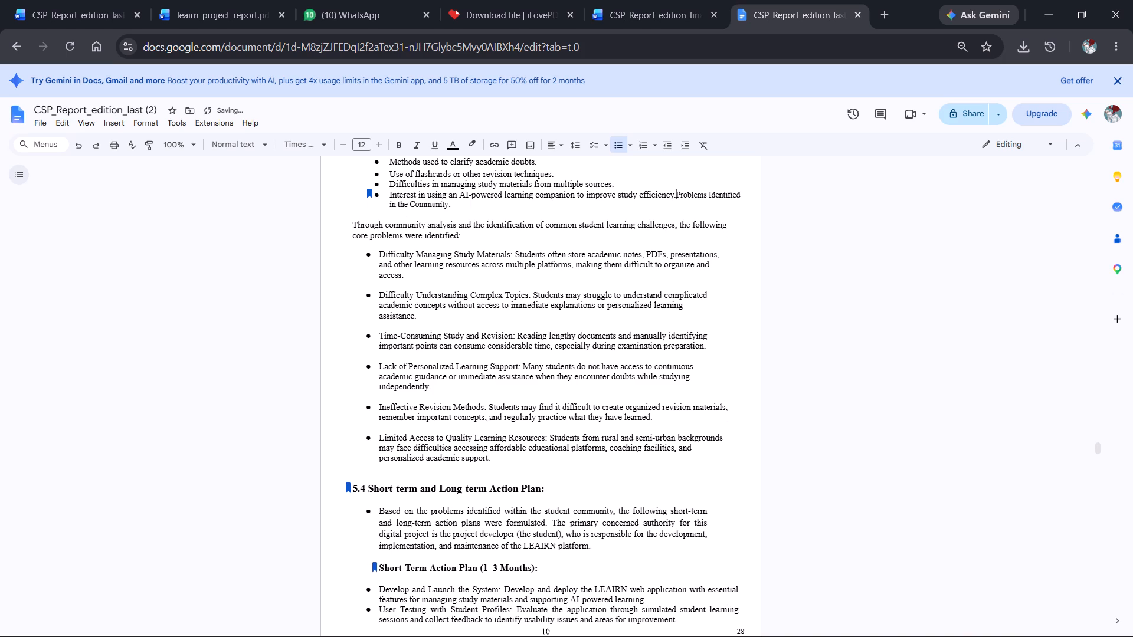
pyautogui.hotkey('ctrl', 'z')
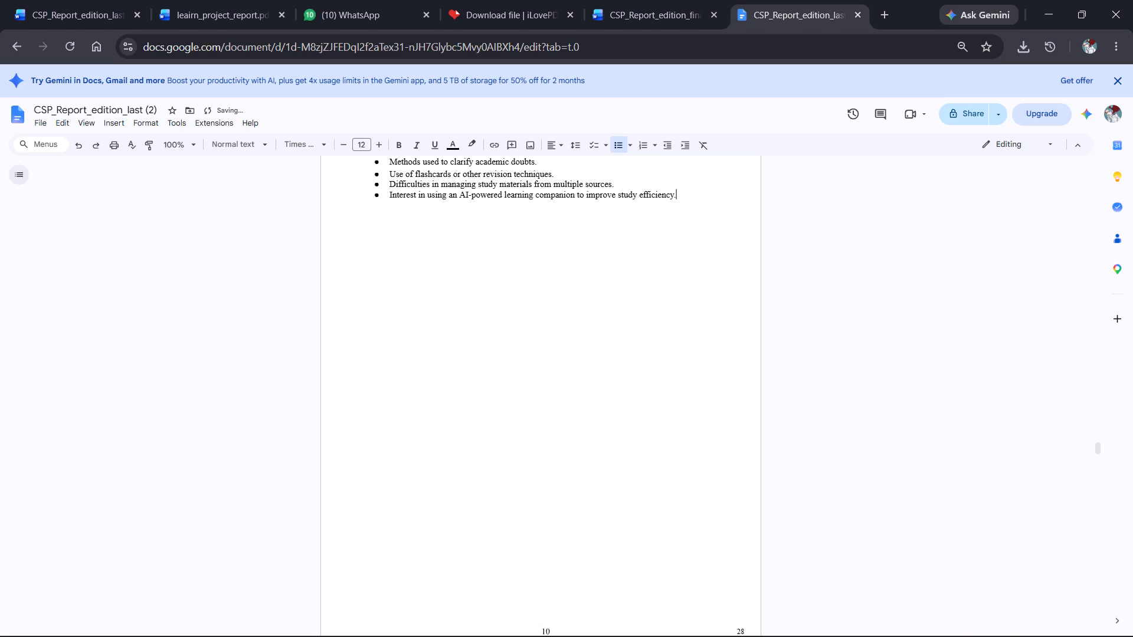
# Pull the formatted 5.3 heading up below the last Current Learning Practices bullet, leaving one unbulleted blank line between them.
pyautogui.press('Return')
pyautogui.press('Delete')
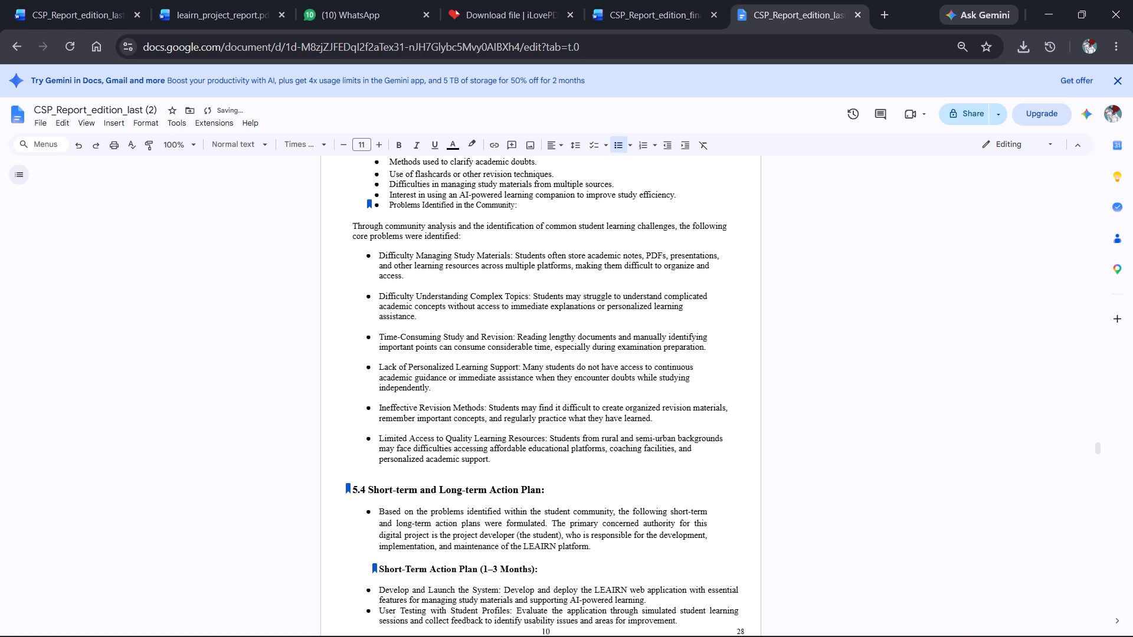
pyautogui.hotkey('ctrl', 'z')
pyautogui.press('BackSpace')
pyautogui.press('Delete')
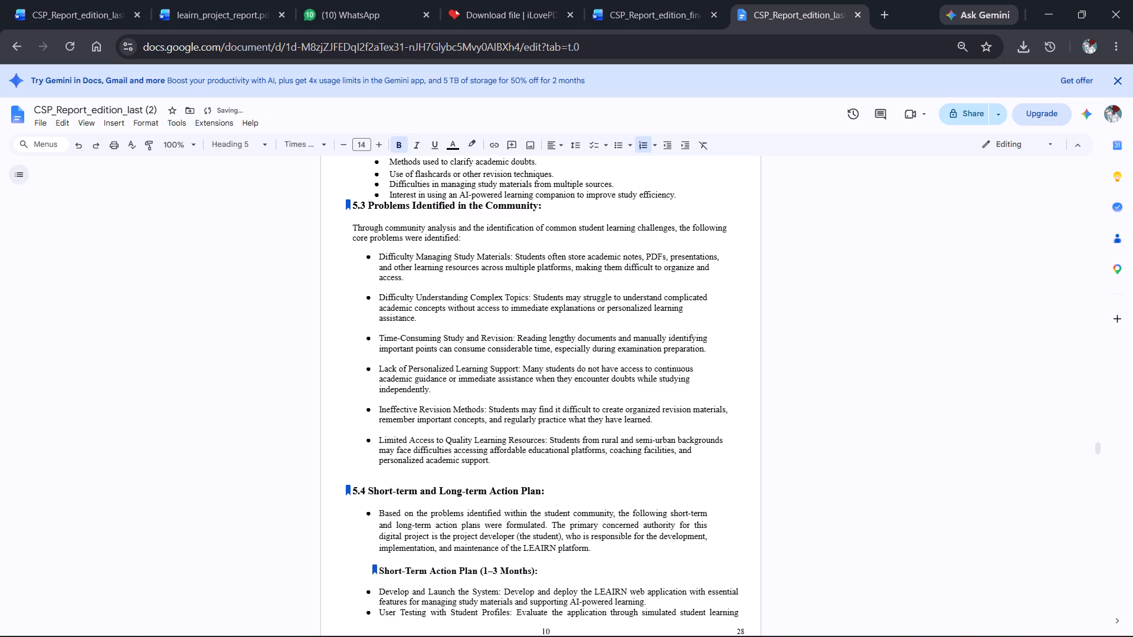
pyautogui.press('Left')
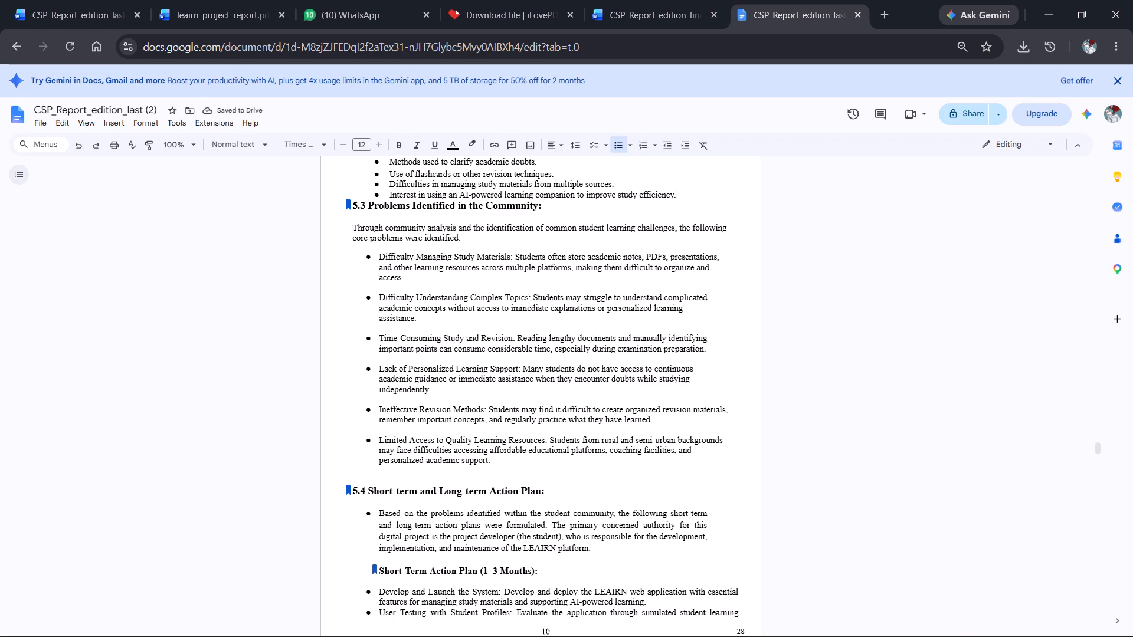
pyautogui.press('Return')
pyautogui.press('BackSpace')
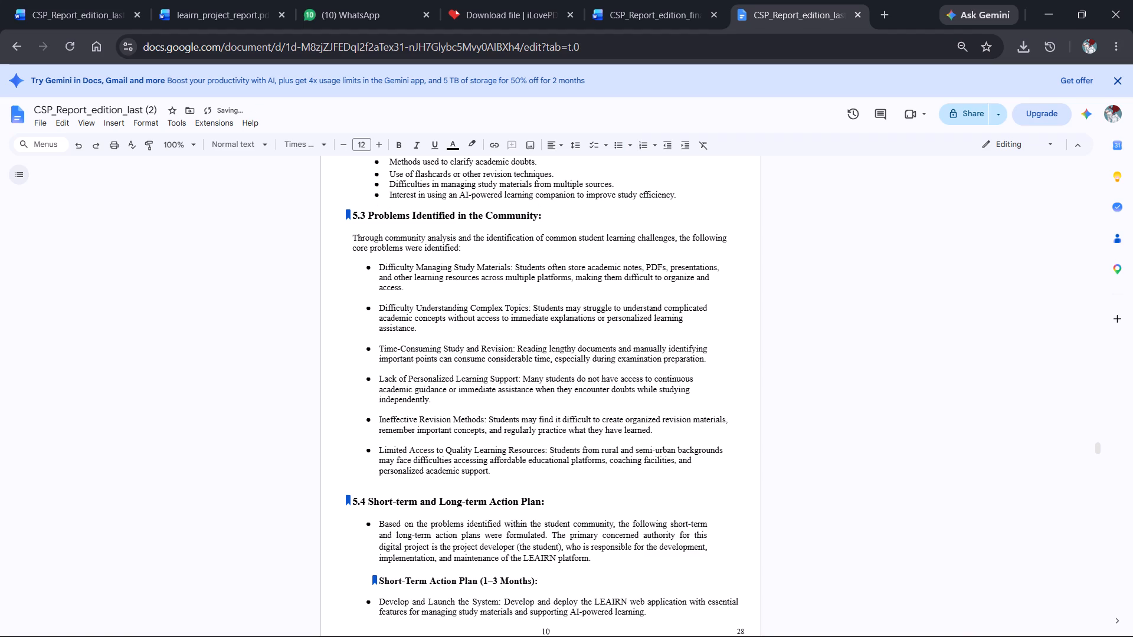
# Remove the break after the "AI Chatbot and Learning Feature Integration" bullet in 5.4 so the following content continues on the same page.
pyautogui.click(744, 249)
pyautogui.scroll(-5, 744, 249)
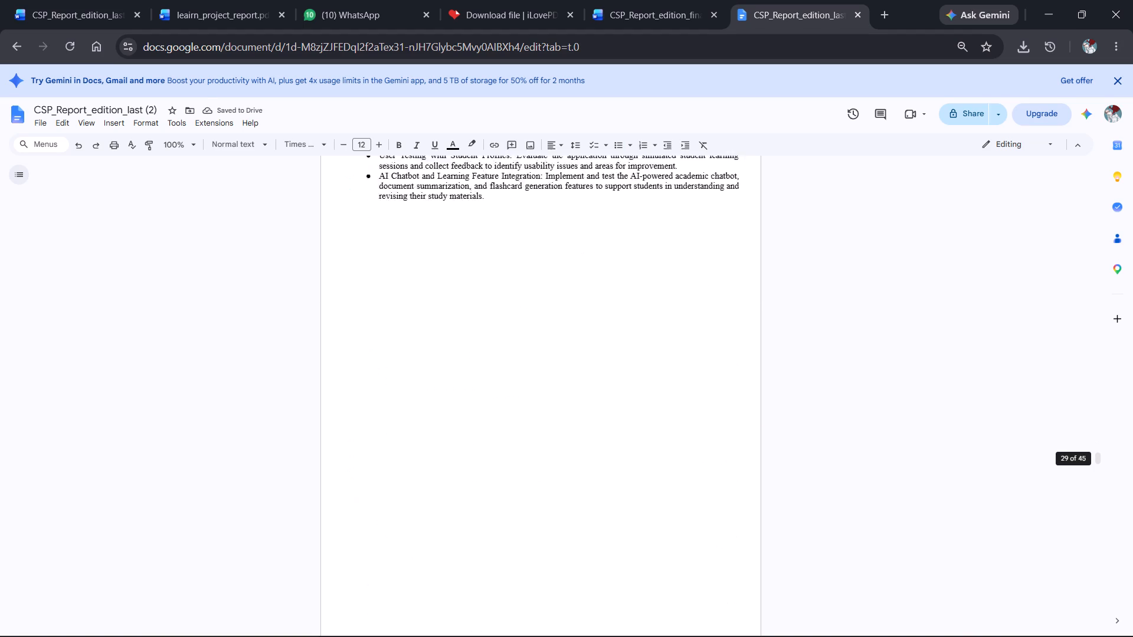
pyautogui.scroll(-2, 744, 249)
pyautogui.click(619, 283)
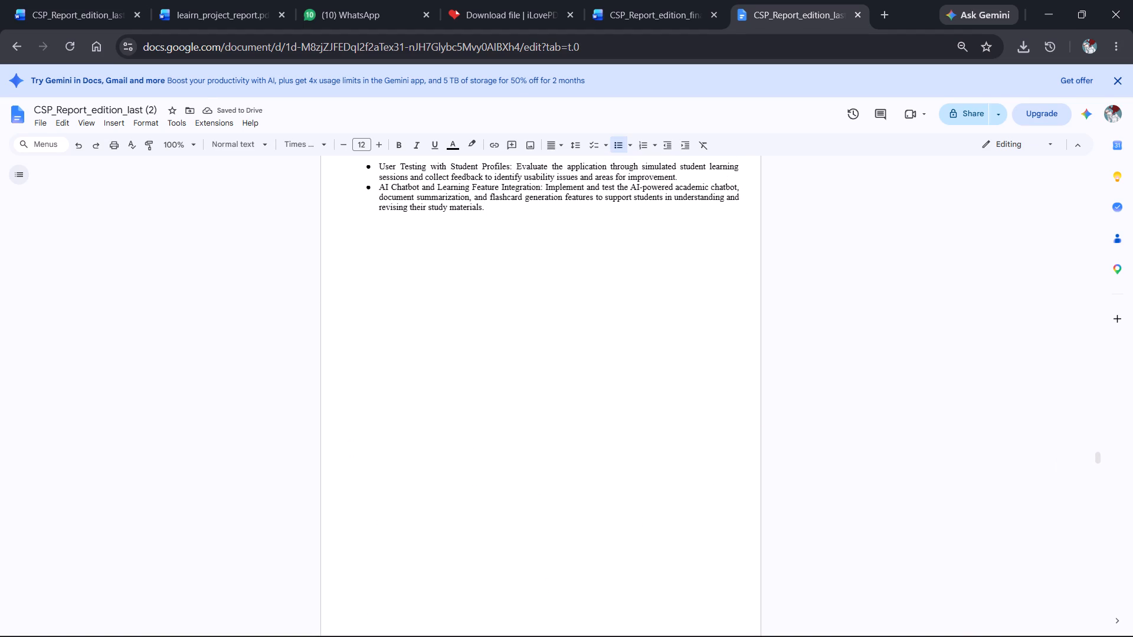
pyautogui.press('Delete')
pyautogui.hotkey('ctrl', 'z')
pyautogui.press('Return')
pyautogui.press('BackSpace')
pyautogui.press('Return')
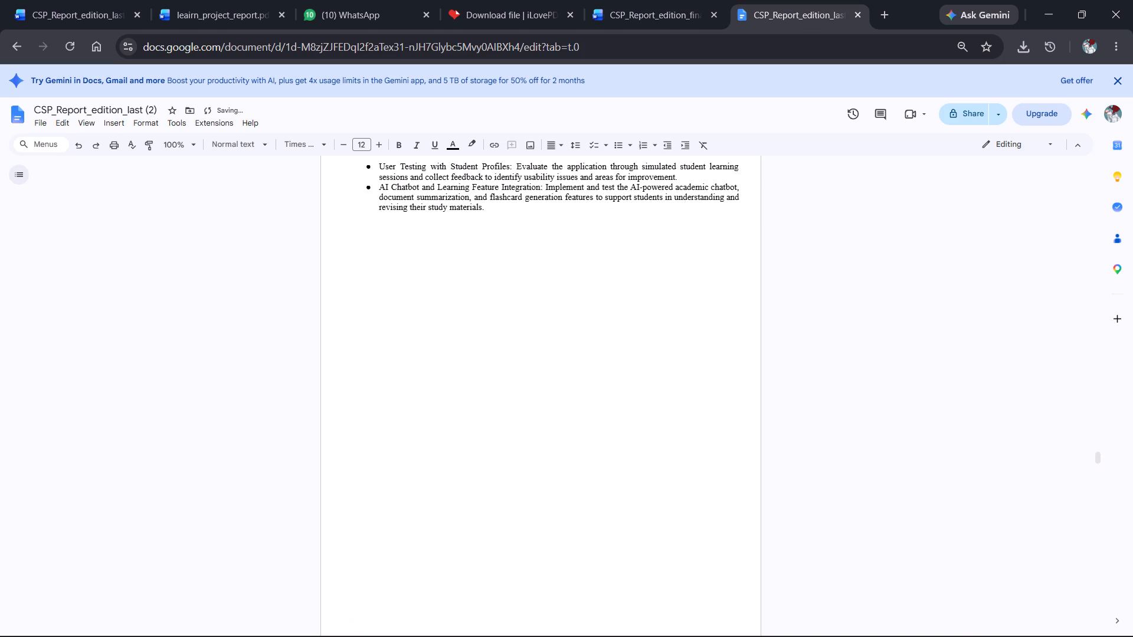
pyautogui.press('Delete')
# Remove the break after "The platform" in the 5.5 Outcome paragraph so its remaining text and Section 5.6 follow directly.
pyautogui.scroll(-3, 619, 283)
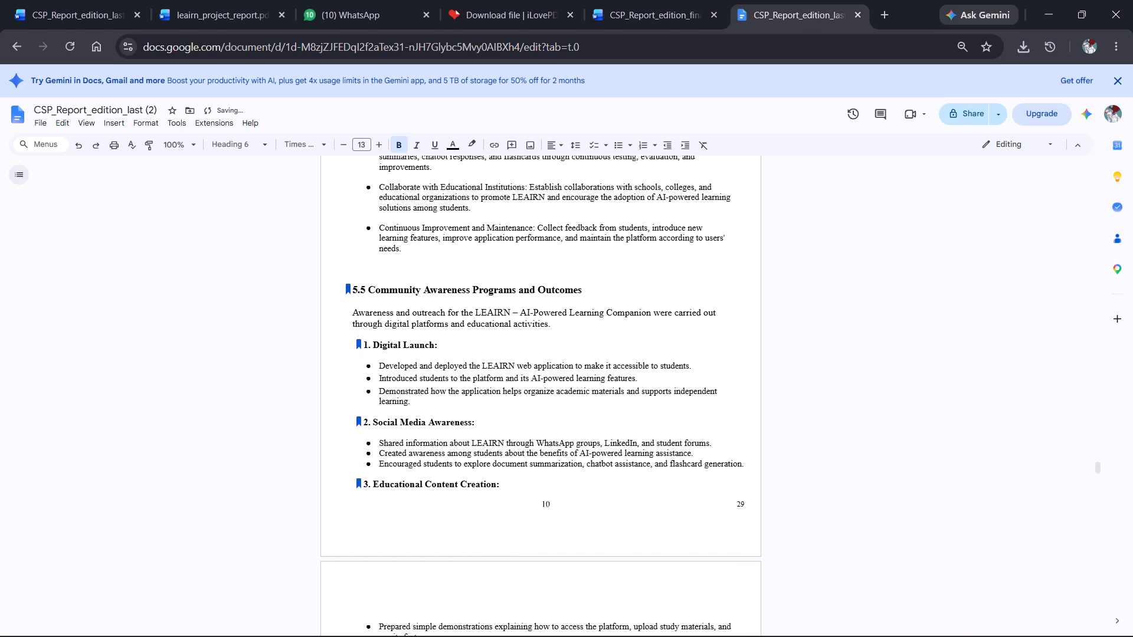
pyautogui.scroll(-4, 619, 283)
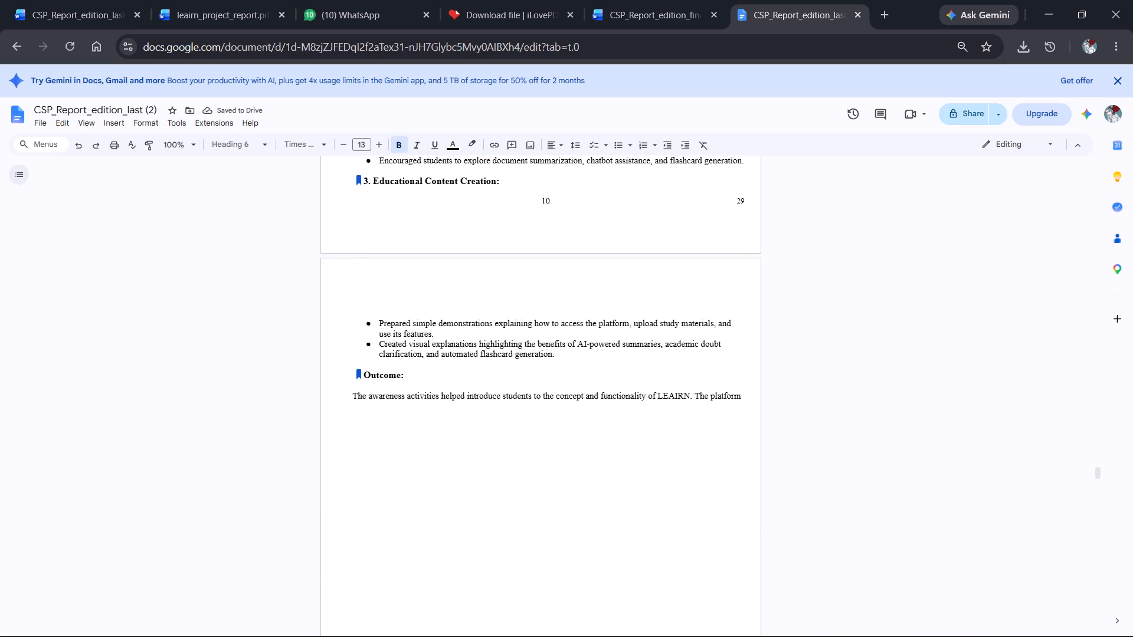
pyautogui.click(620, 526)
pyautogui.scroll(-1, 620, 526)
pyautogui.click(748, 364)
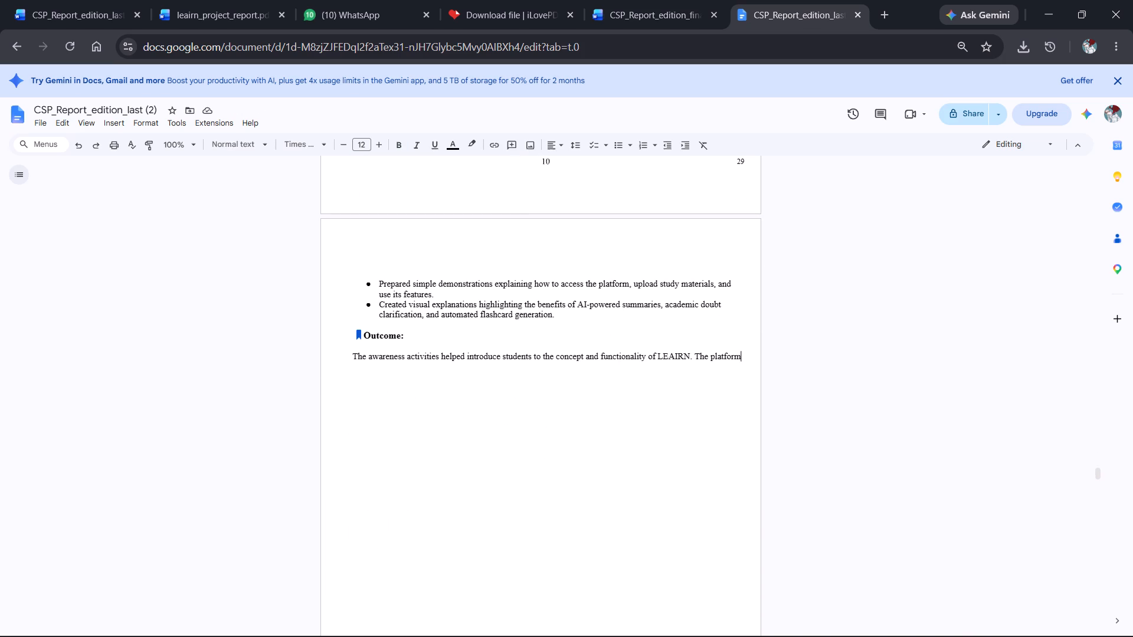
pyautogui.press('Return')
pyautogui.press('Delete')
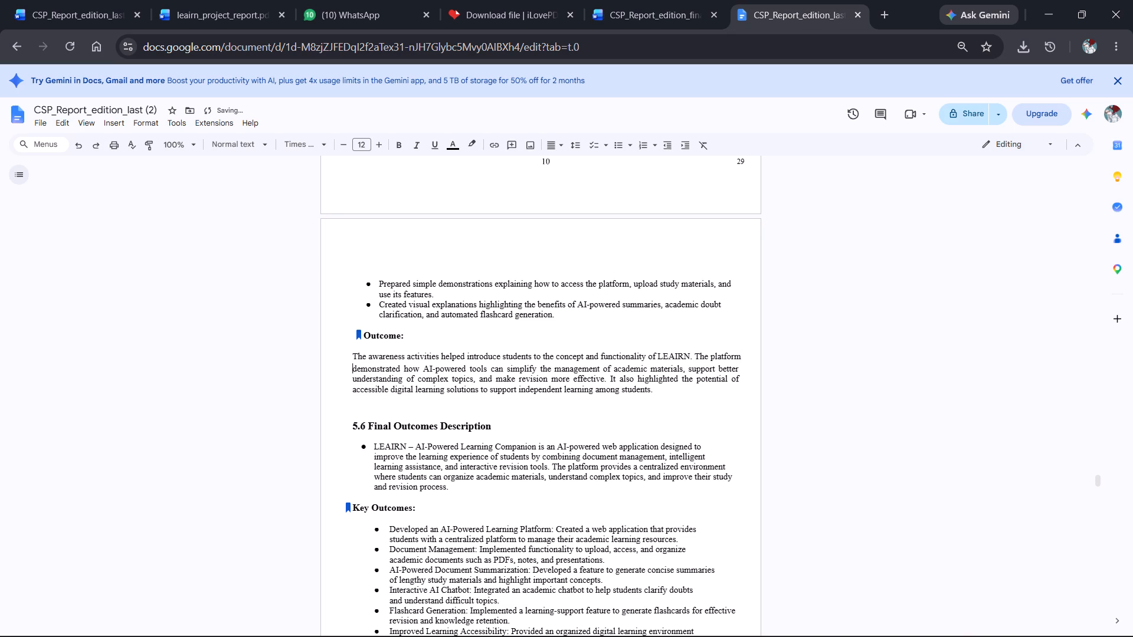
# Delete the blank page between the User-Friendly Interface bullet in 5.6 and the Mini Project Report title.
pyautogui.scroll(-4, 748, 364)
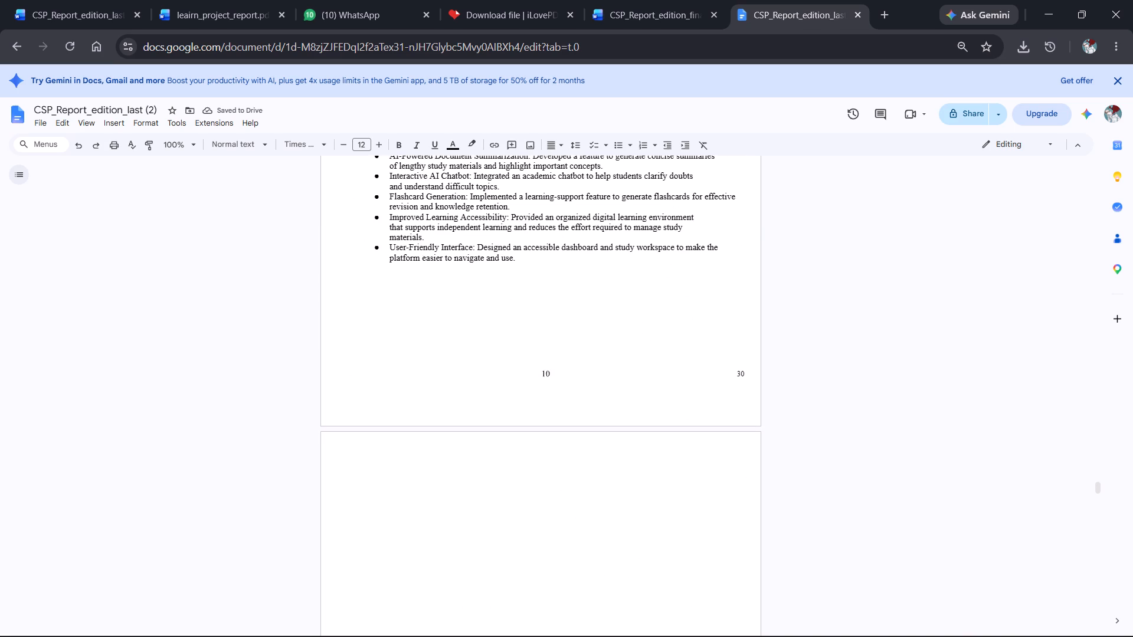
pyautogui.click(560, 305)
pyautogui.scroll(-3, 560, 305)
pyautogui.click(546, 311)
pyautogui.press('Delete')
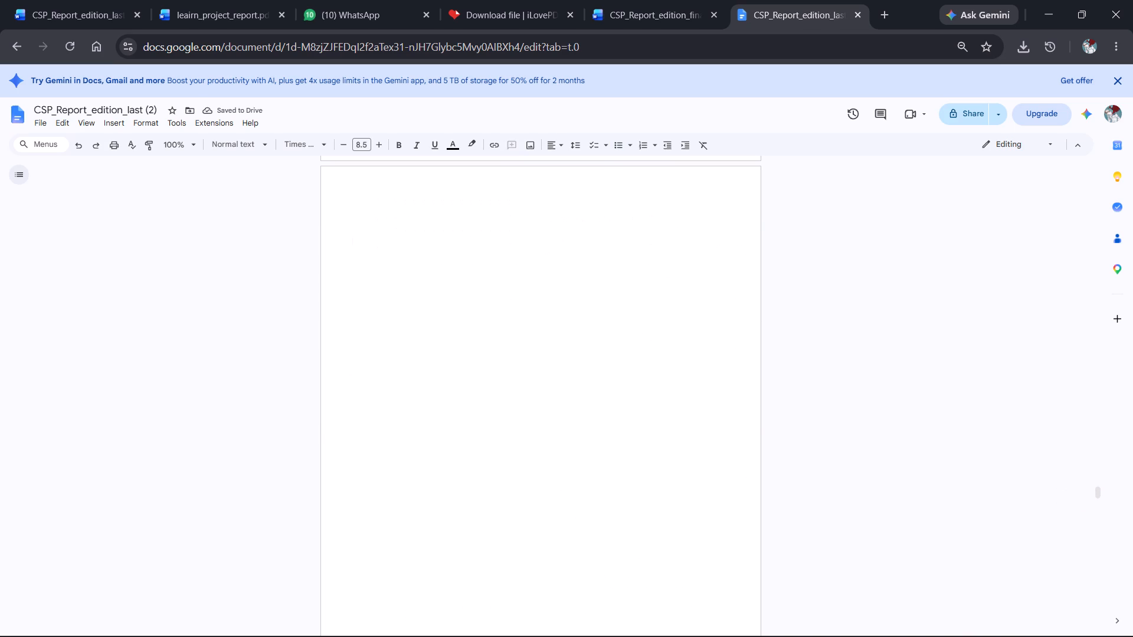
pyautogui.click(504, 268)
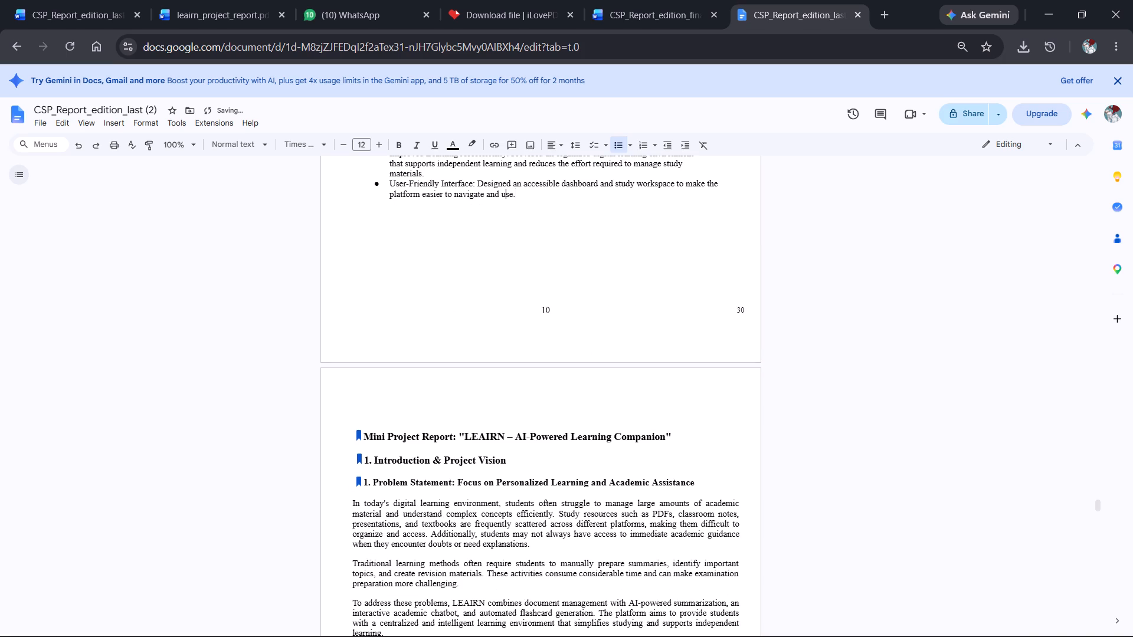
# Remove the break after the Application Architecture justification so "3. System Design and Implementation" follows on the same page.
pyautogui.scroll(-7, 504, 268)
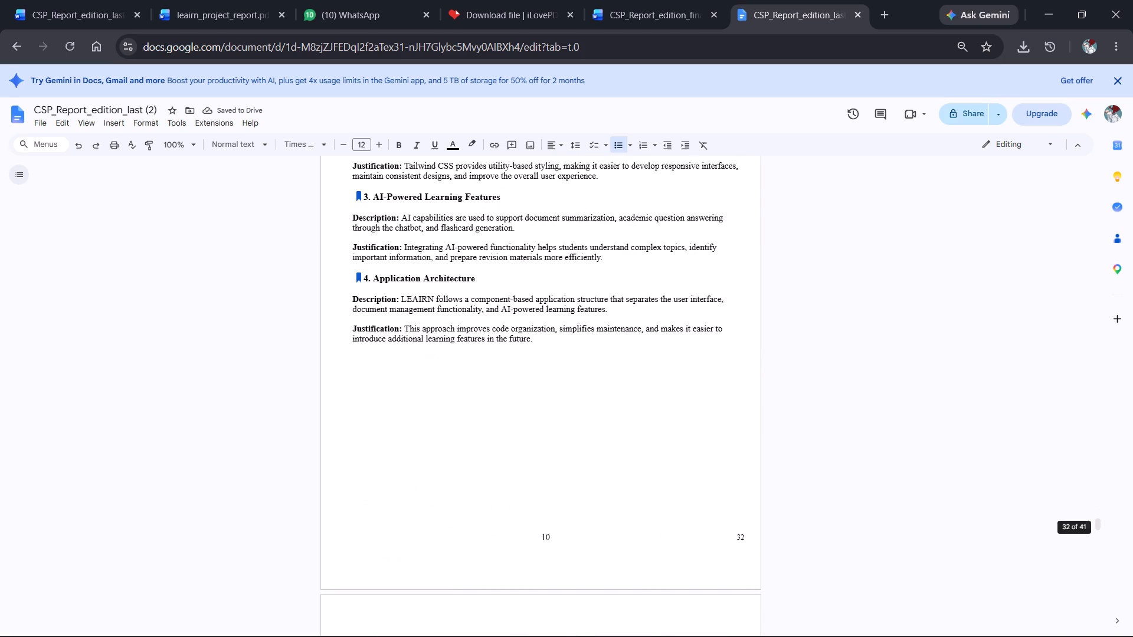
pyautogui.scroll(-2, 504, 268)
pyautogui.click(504, 268)
pyautogui.click(548, 264)
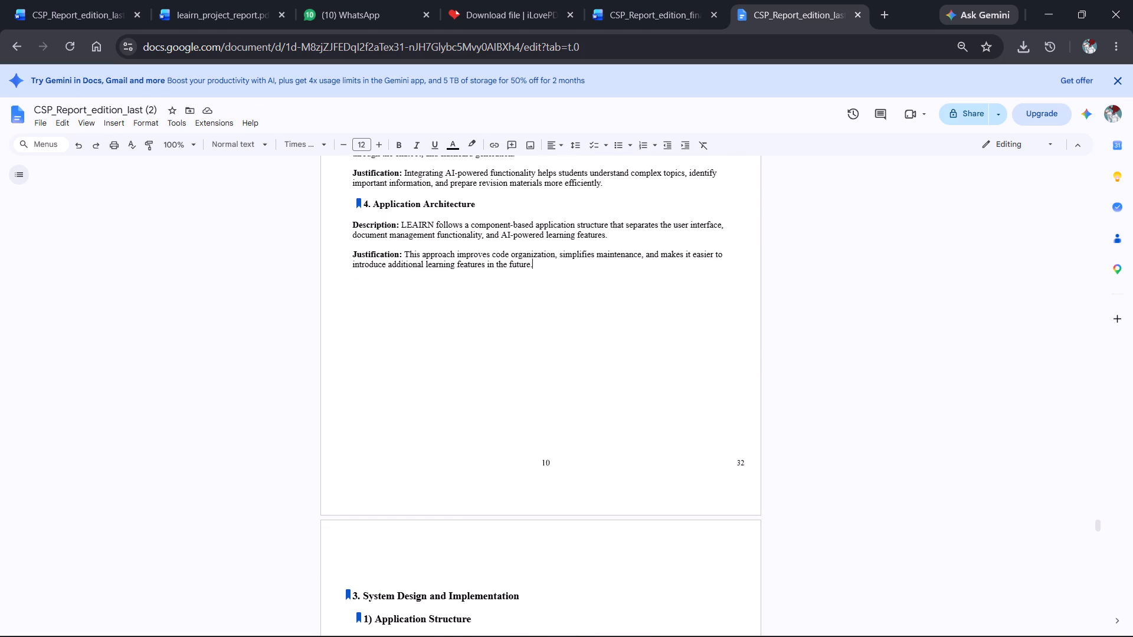
pyautogui.press('Return')
pyautogui.press('BackSpace')
pyautogui.press('Return')
pyautogui.press('Delete')
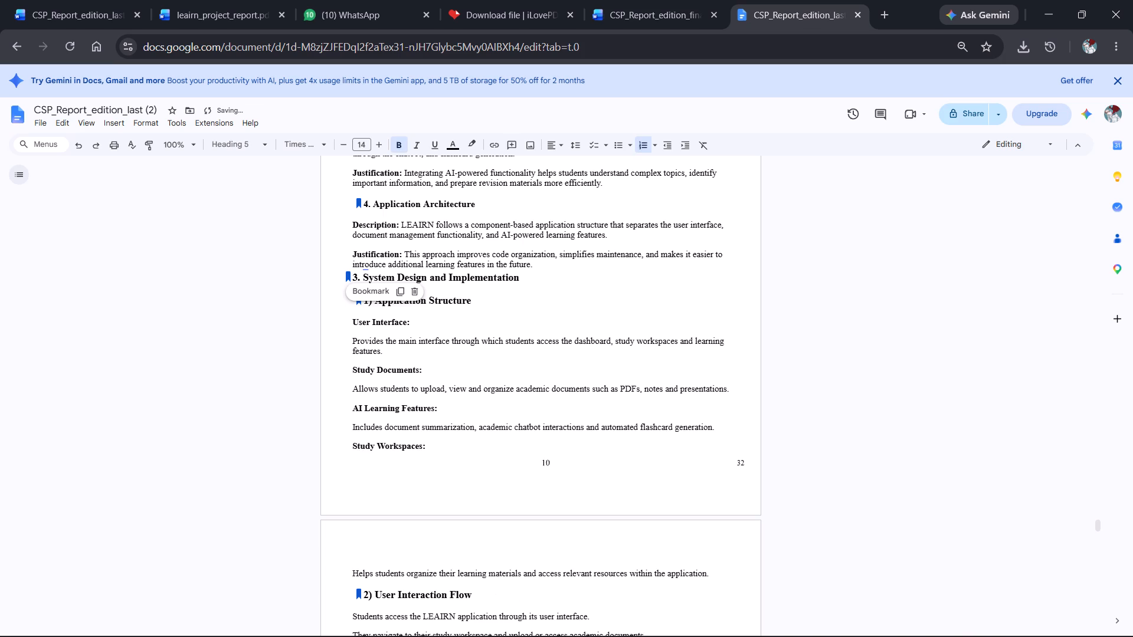
pyautogui.press('Up')
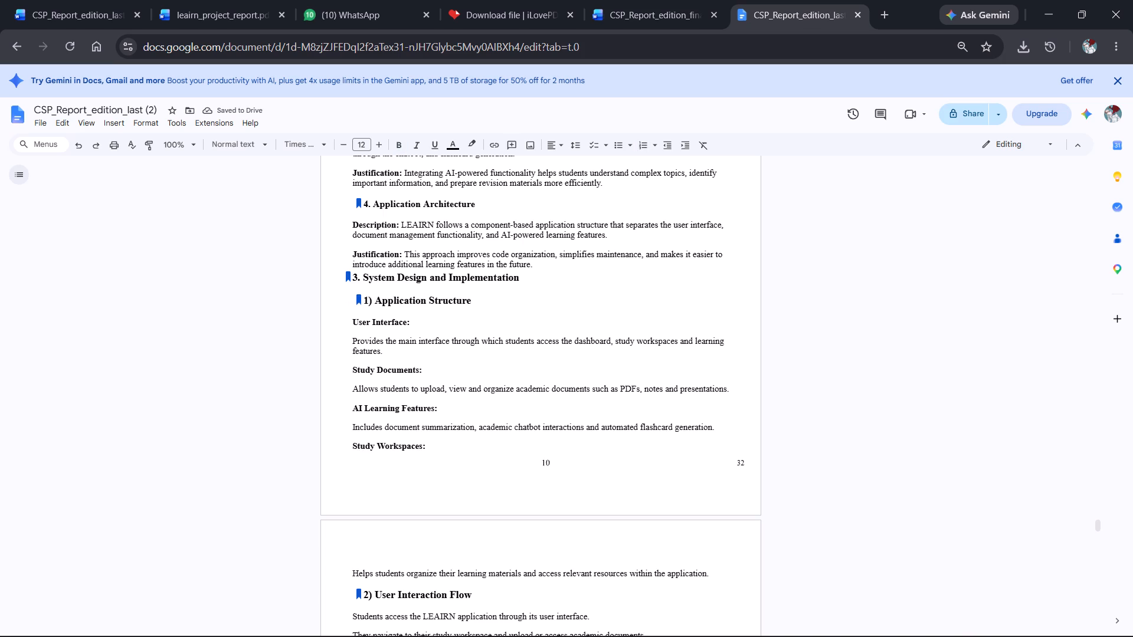
# Insert a blank line between the Application Architecture justification and the "3. System Design and Implementation" heading.
pyautogui.click(580, 267)
pyautogui.press('Return')
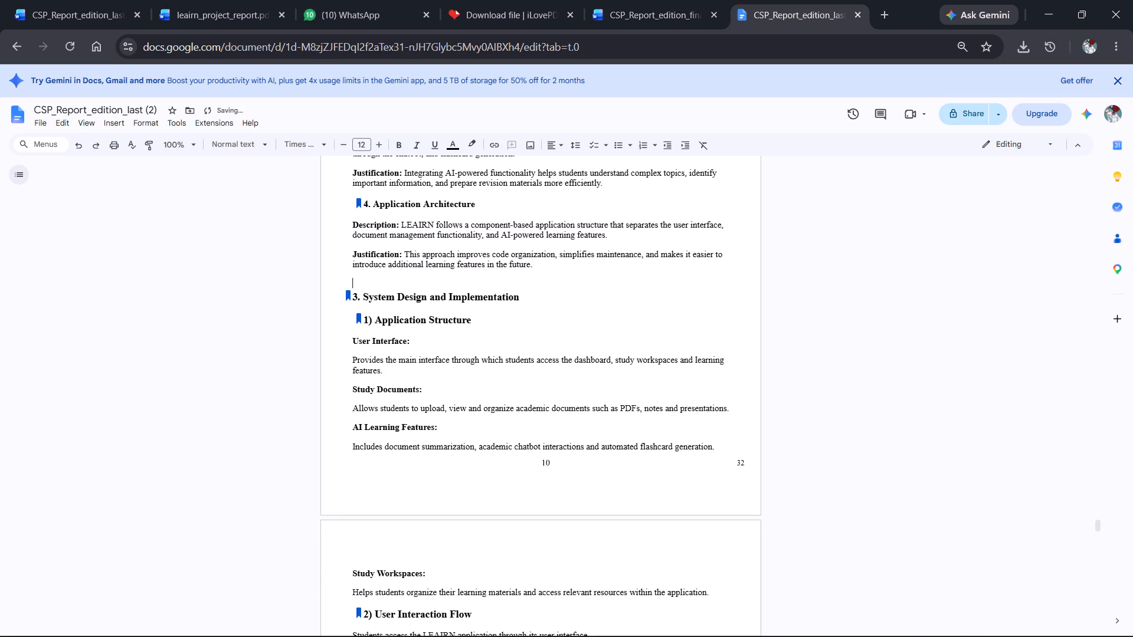
# Review the pages from the Application Structure section through Chapter 6, Conclusions and the self-evaluation form to the closing photographs.
pyautogui.scroll(-5, 580, 267)
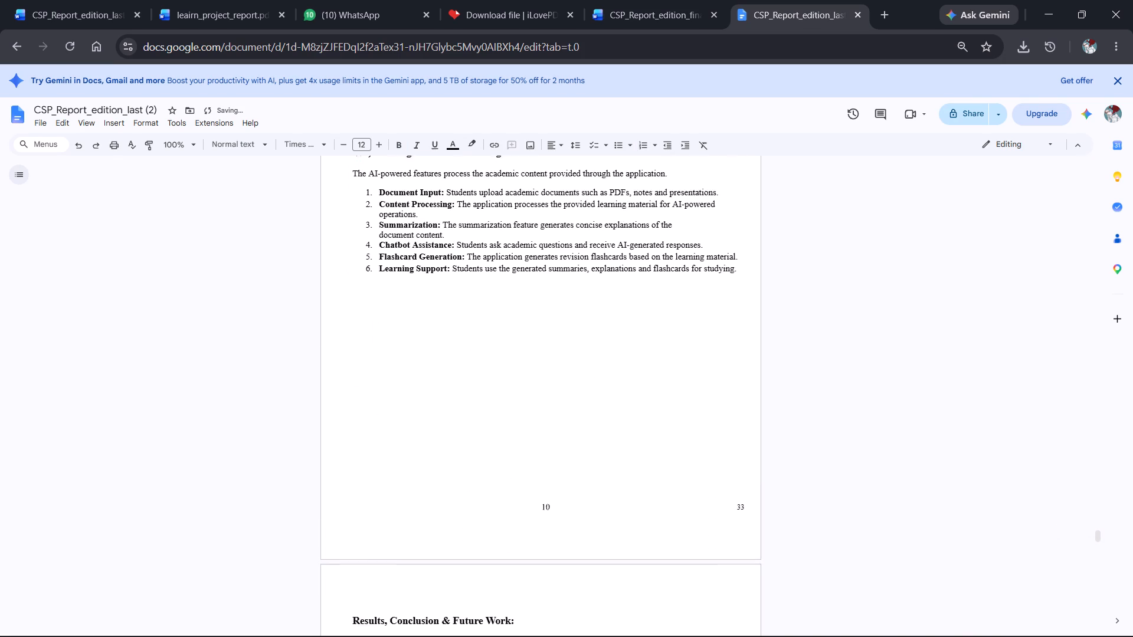
pyautogui.scroll(-2, 580, 267)
pyautogui.click(402, 386)
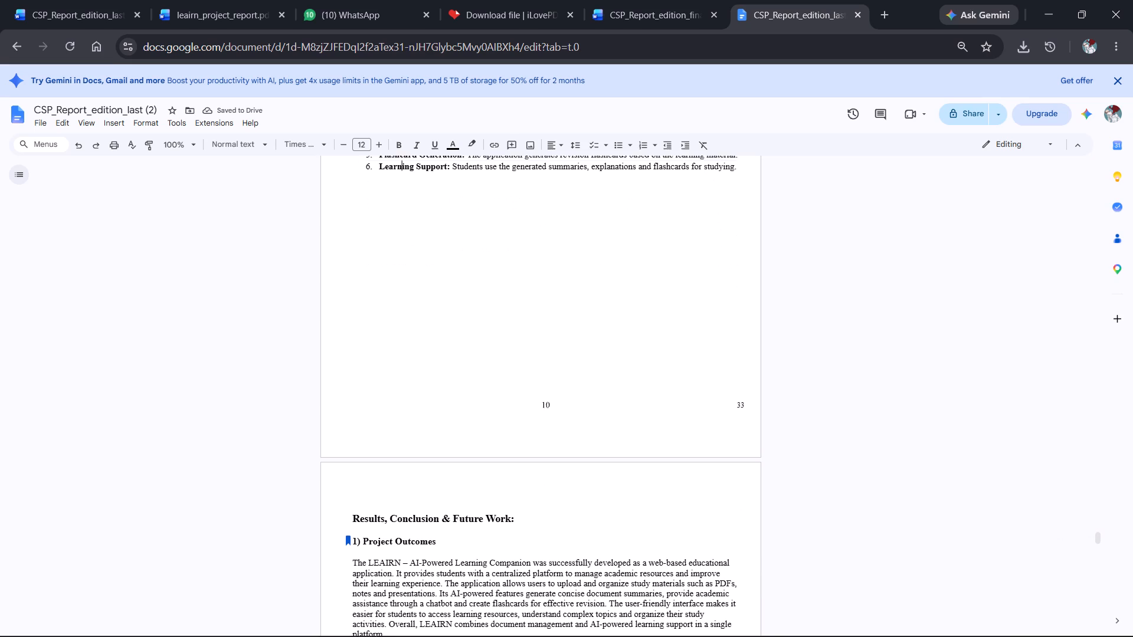
pyautogui.scroll(-2, 402, 386)
pyautogui.scroll(1, 402, 386)
pyautogui.scroll(-1, 402, 386)
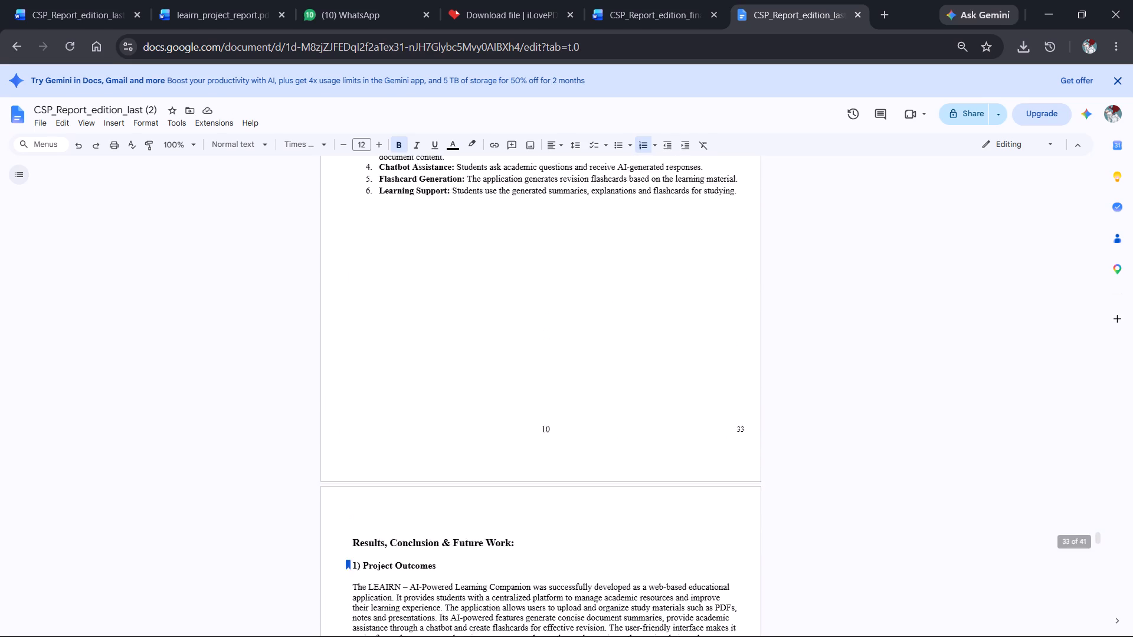
pyautogui.scroll(-6, 402, 386)
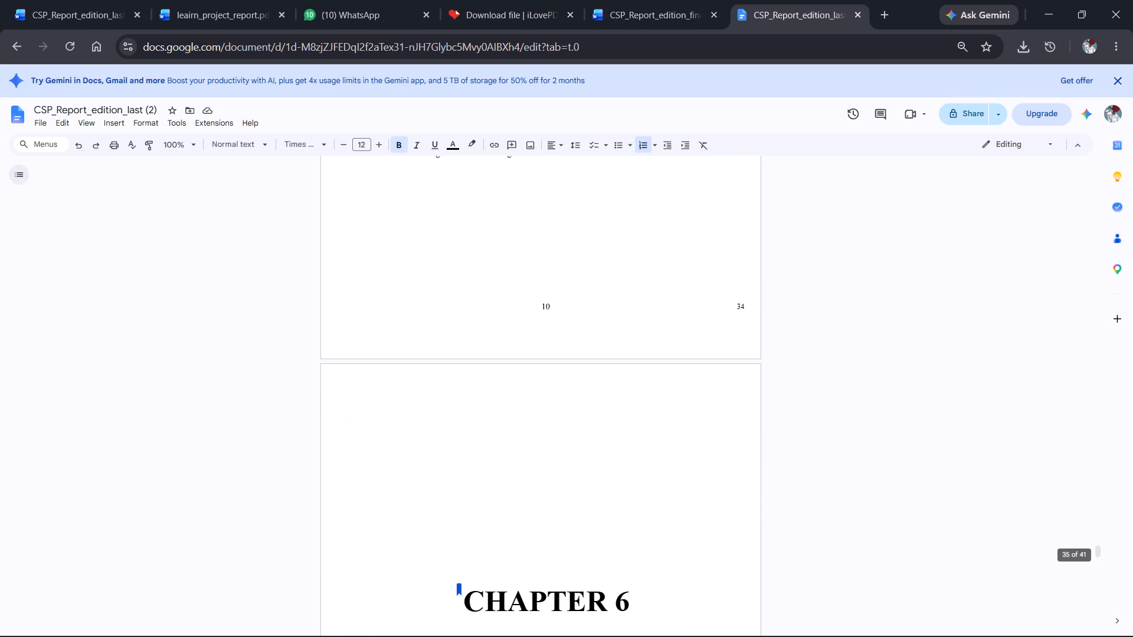
pyautogui.scroll(-5, 402, 386)
pyautogui.scroll(1, 402, 386)
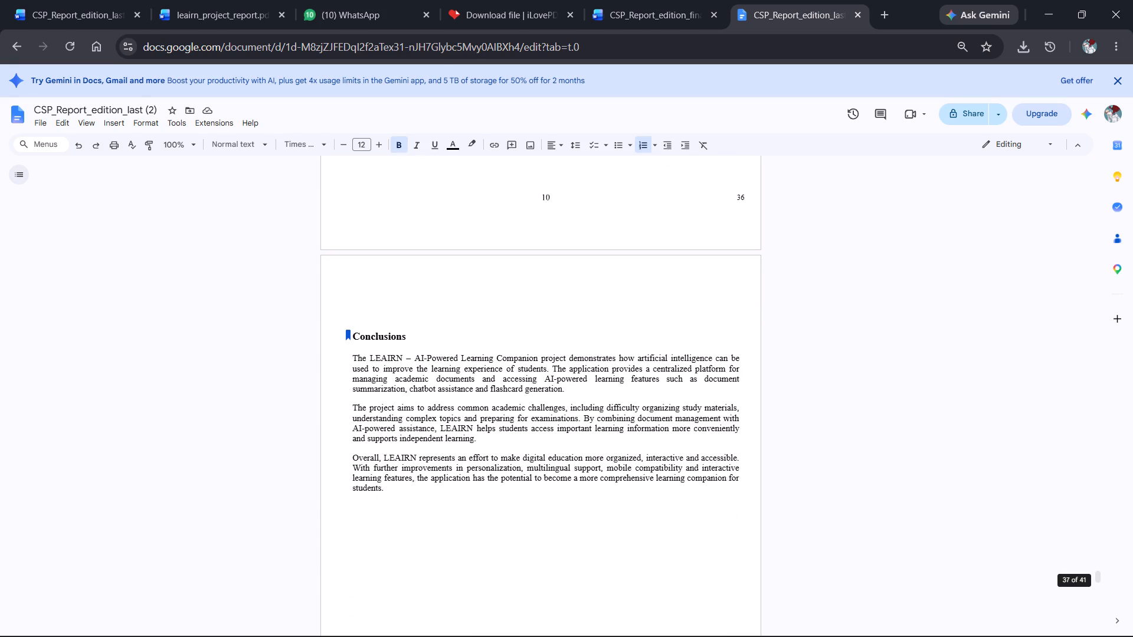
pyautogui.scroll(1, 402, 386)
pyautogui.scroll(-4, 402, 386)
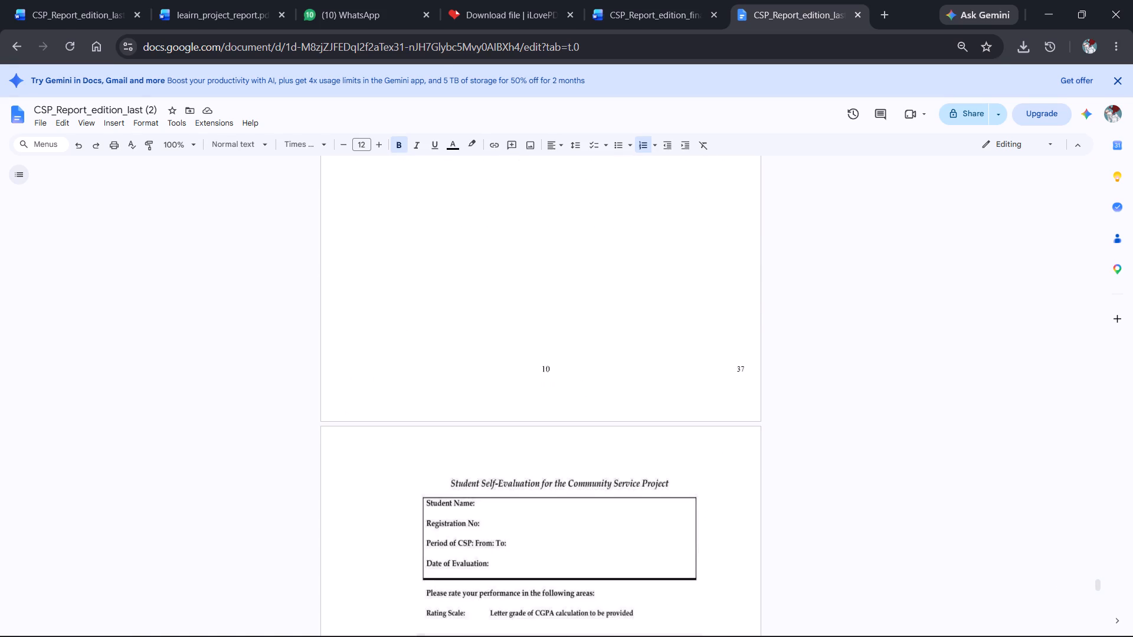
pyautogui.scroll(-11, 402, 386)
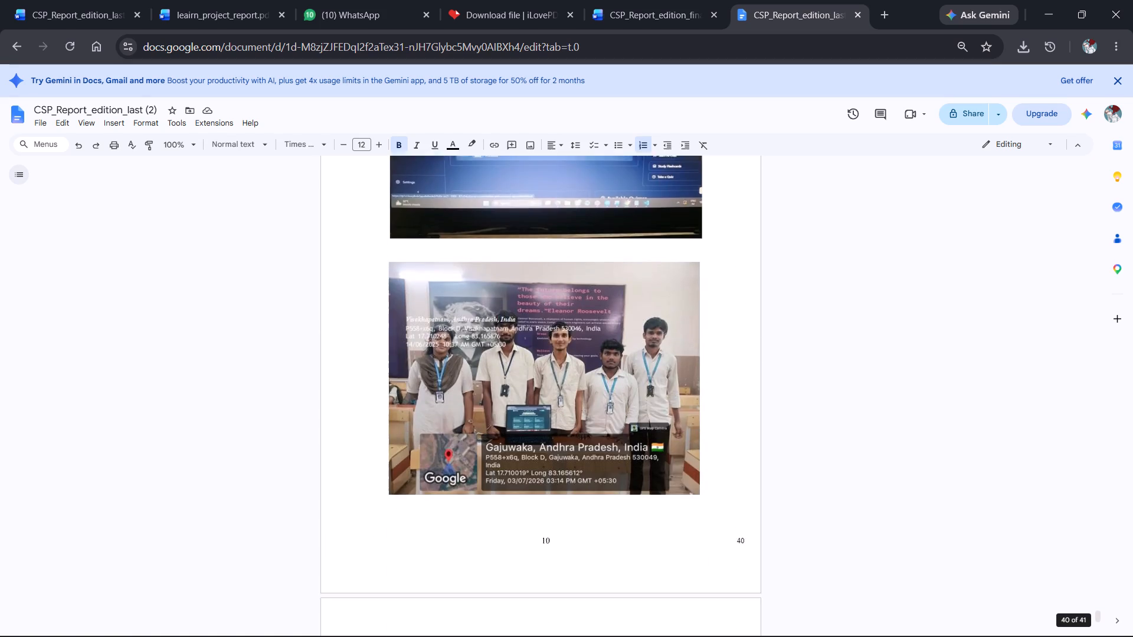
pyautogui.scroll(-2, 402, 386)
# Try to delete the leftover empty content on the blank last page following the team photograph.
pyautogui.click(402, 386)
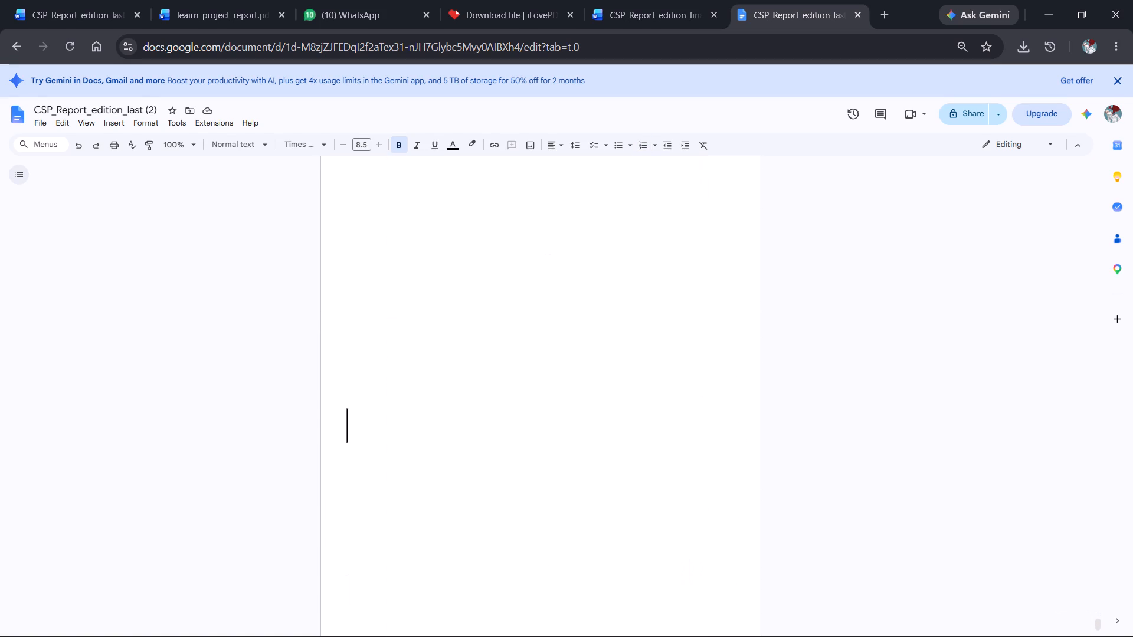
pyautogui.press('Delete')
pyautogui.press('Delete')
pyautogui.press('Delete')
pyautogui.press('Delete')
pyautogui.press('BackSpace')
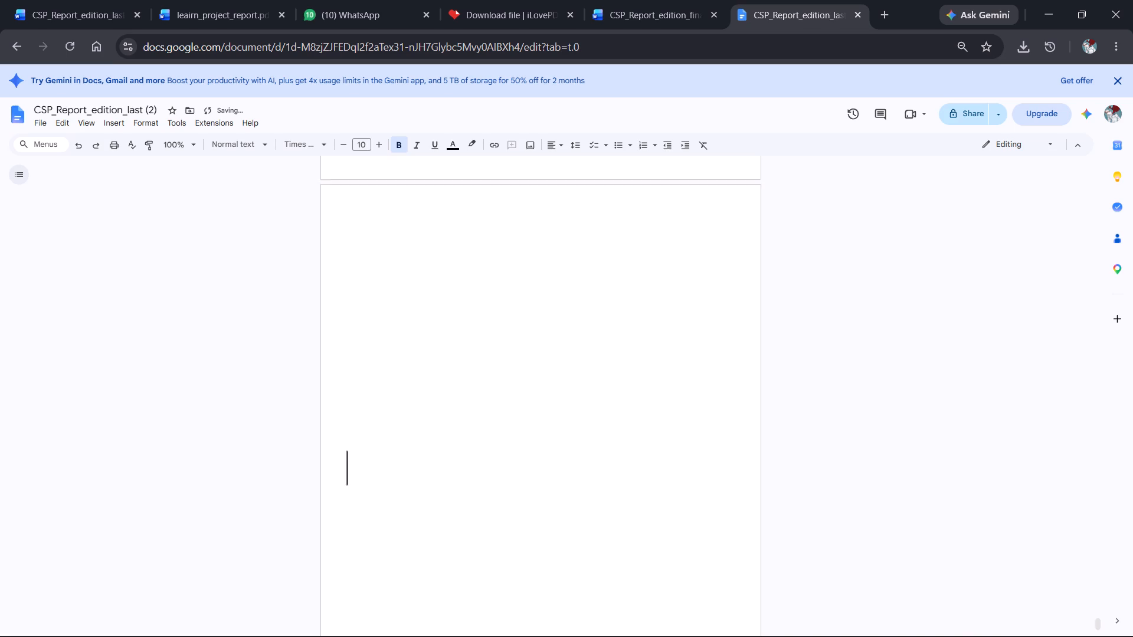
pyautogui.scroll(-6, 402, 386)
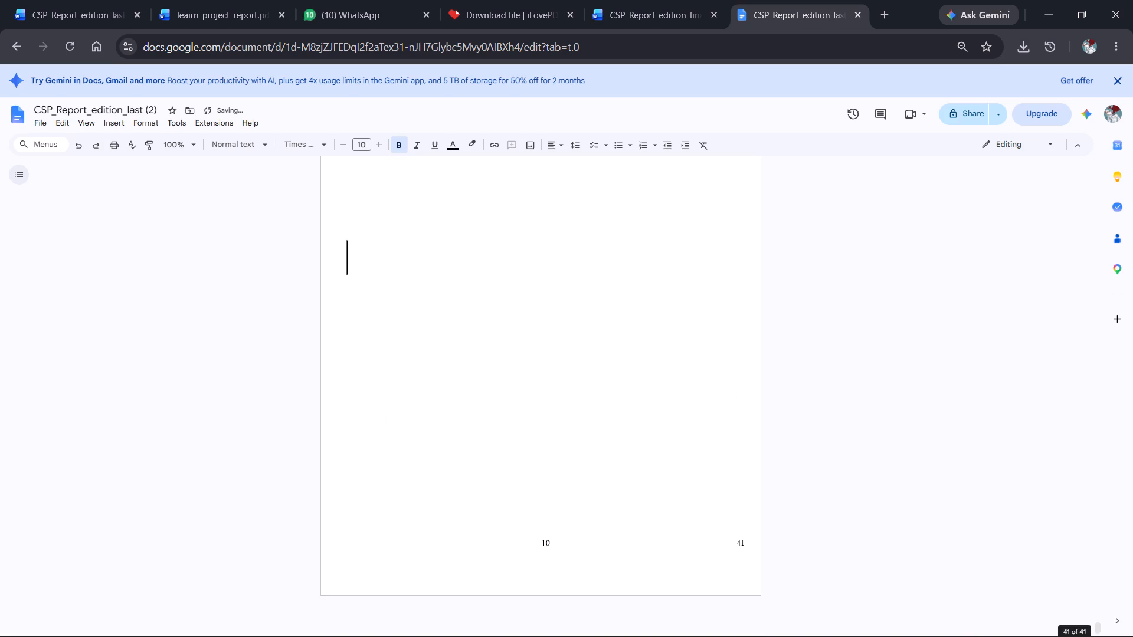
pyautogui.click(356, 248)
pyautogui.click(355, 255)
pyautogui.moveTo(355, 255); pyautogui.dragTo(337, 255)
pyautogui.click(337, 255)
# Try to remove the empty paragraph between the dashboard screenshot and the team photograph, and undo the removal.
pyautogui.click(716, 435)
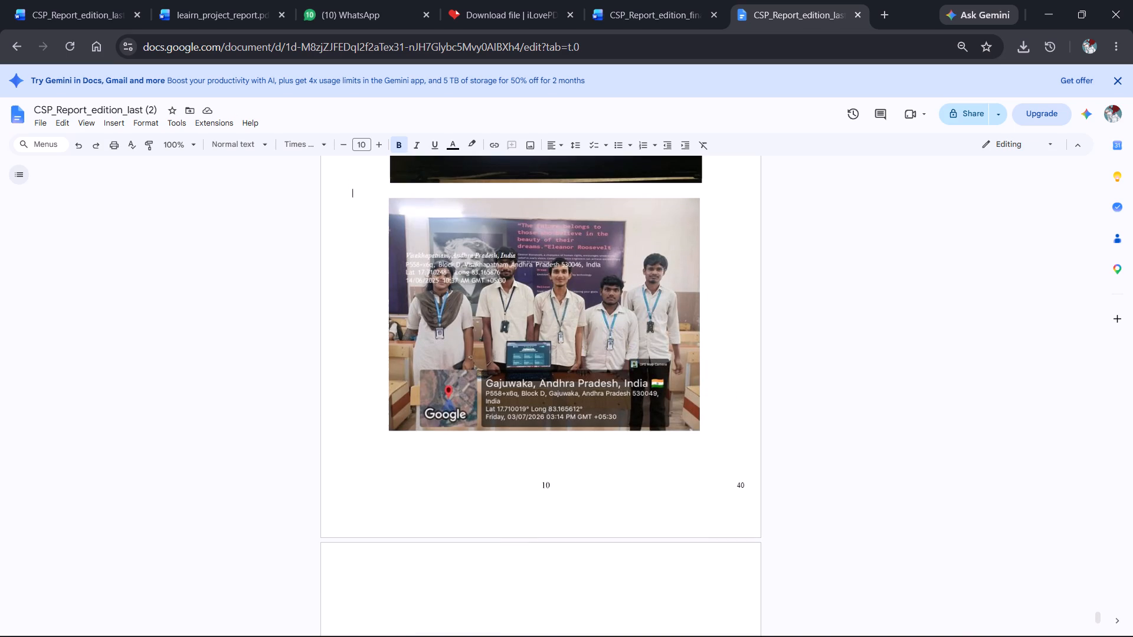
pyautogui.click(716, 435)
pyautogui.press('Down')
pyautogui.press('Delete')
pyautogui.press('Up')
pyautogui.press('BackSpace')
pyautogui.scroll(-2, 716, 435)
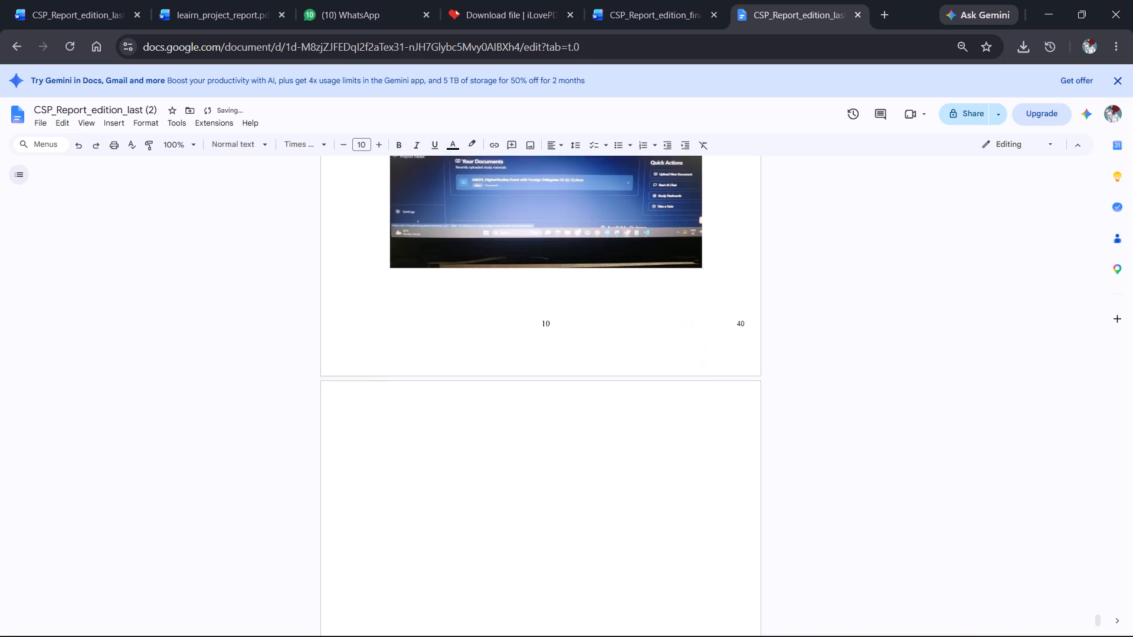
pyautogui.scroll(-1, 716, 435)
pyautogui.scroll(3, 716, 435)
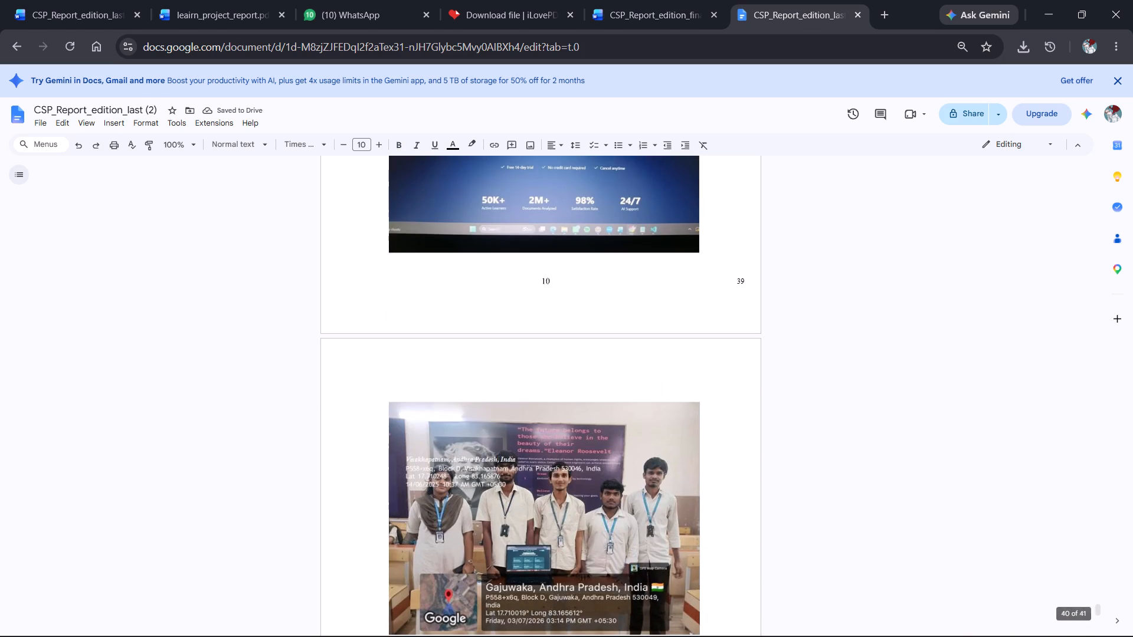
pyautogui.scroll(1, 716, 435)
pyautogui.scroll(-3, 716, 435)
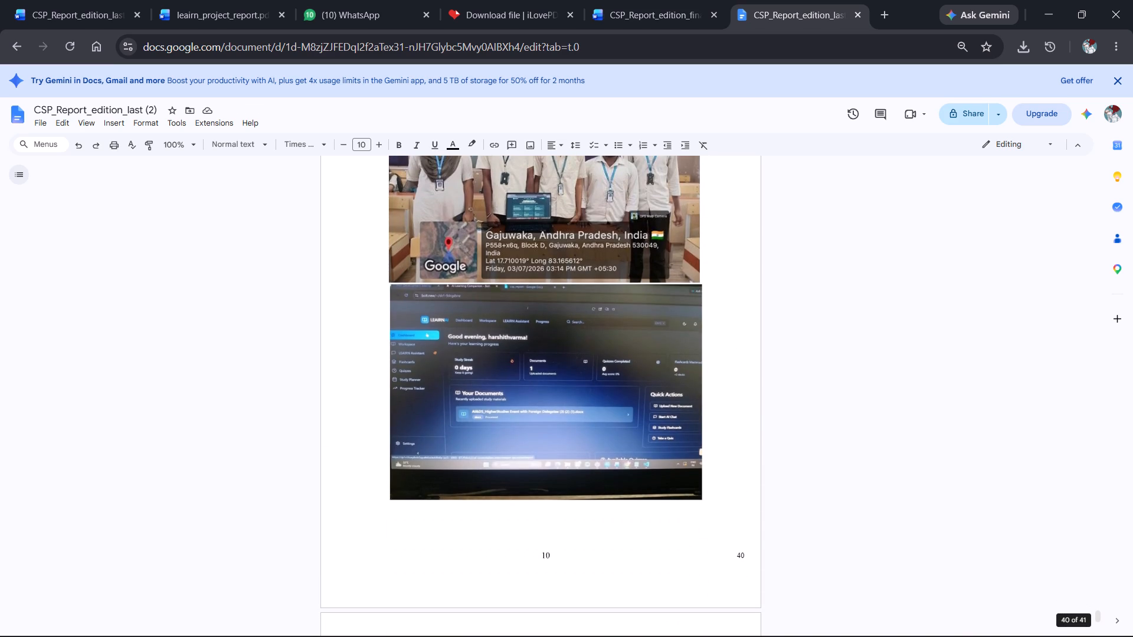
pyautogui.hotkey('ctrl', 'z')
# Examine the space around the team photograph and the blank page after it for leftover content.
pyautogui.scroll(-10, 716, 435)
pyautogui.scroll(2, 716, 435)
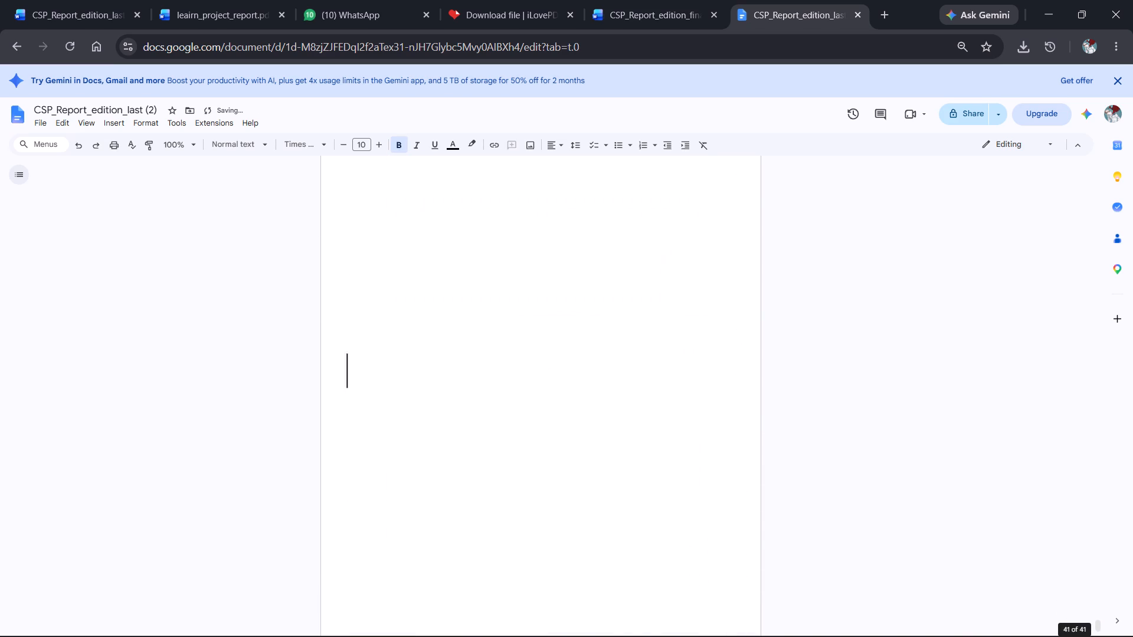
pyautogui.scroll(6, 716, 435)
pyautogui.scroll(-3, 716, 435)
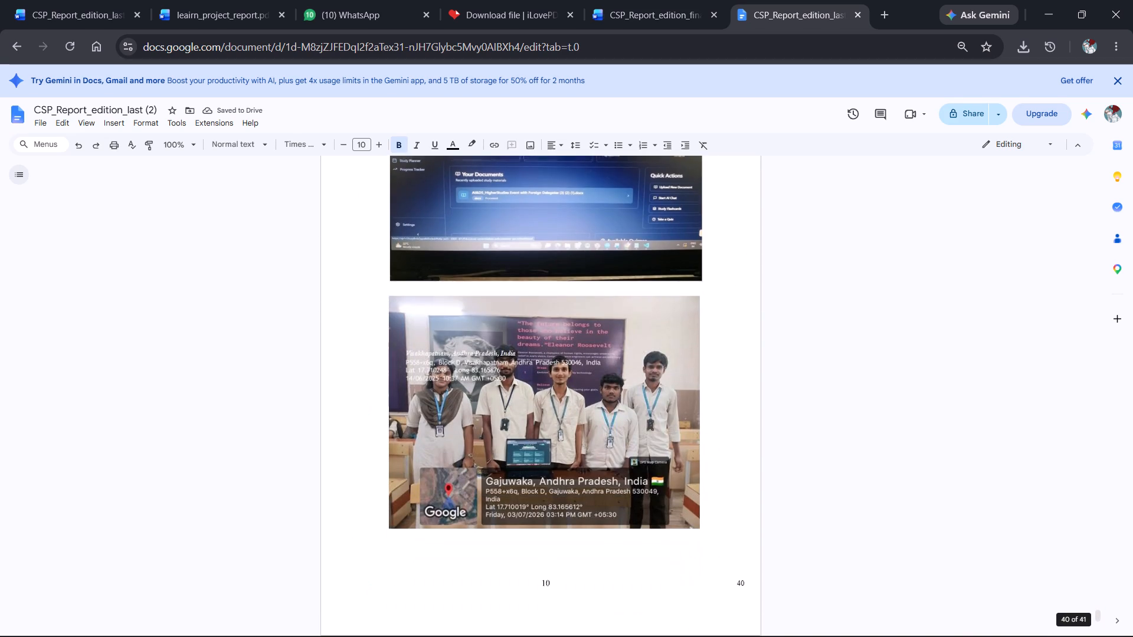
pyautogui.scroll(-2, 716, 435)
pyautogui.click(713, 385)
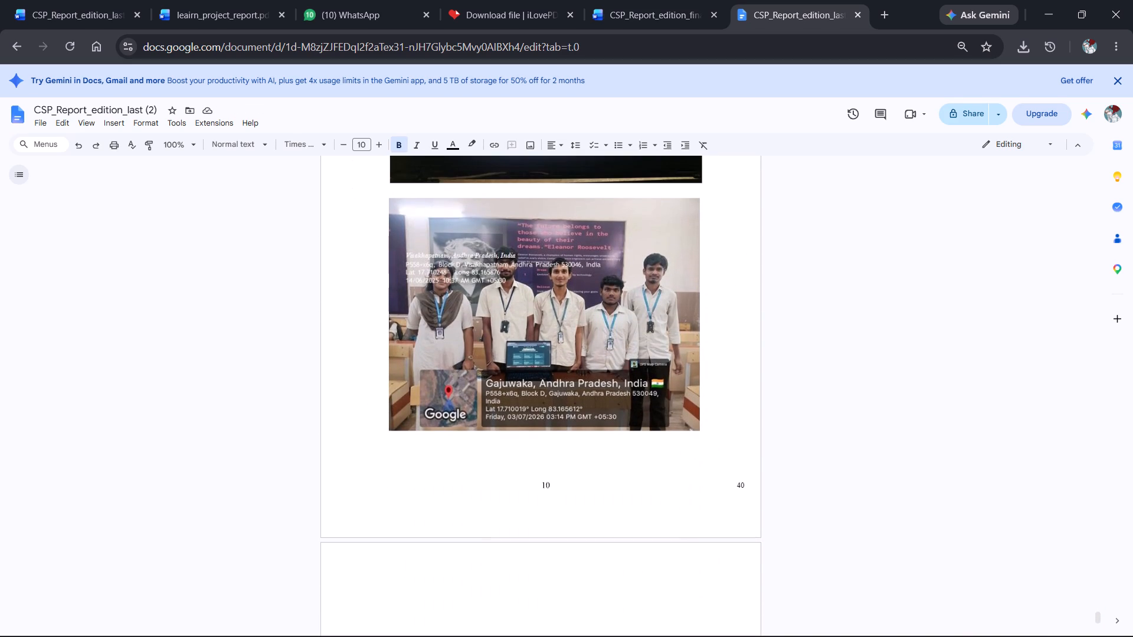
pyautogui.click(368, 434)
pyautogui.press('Down')
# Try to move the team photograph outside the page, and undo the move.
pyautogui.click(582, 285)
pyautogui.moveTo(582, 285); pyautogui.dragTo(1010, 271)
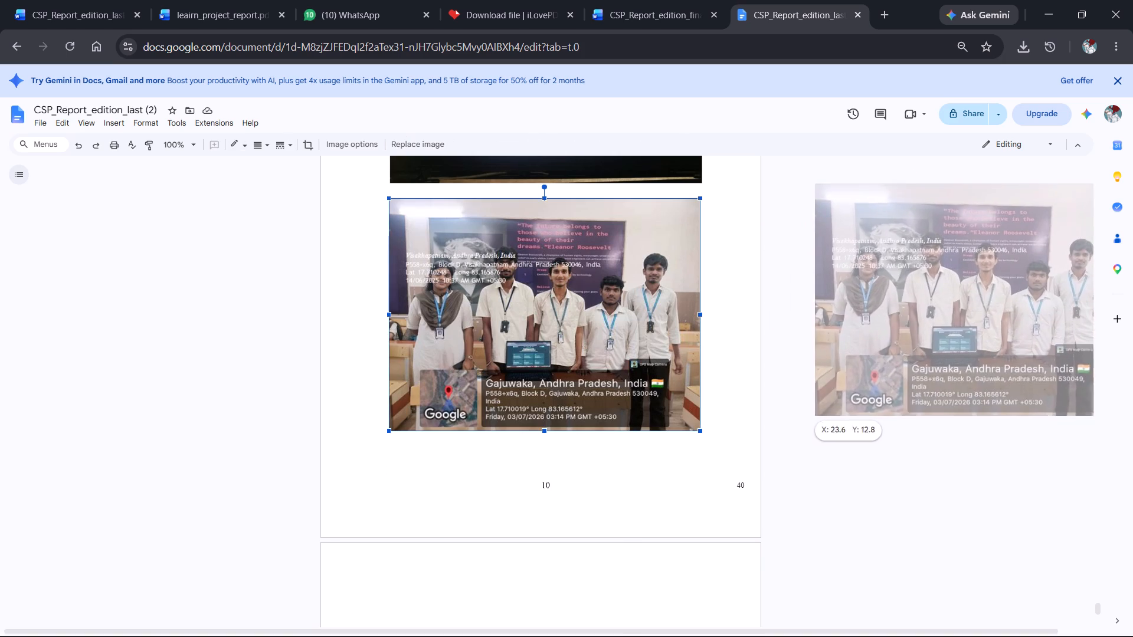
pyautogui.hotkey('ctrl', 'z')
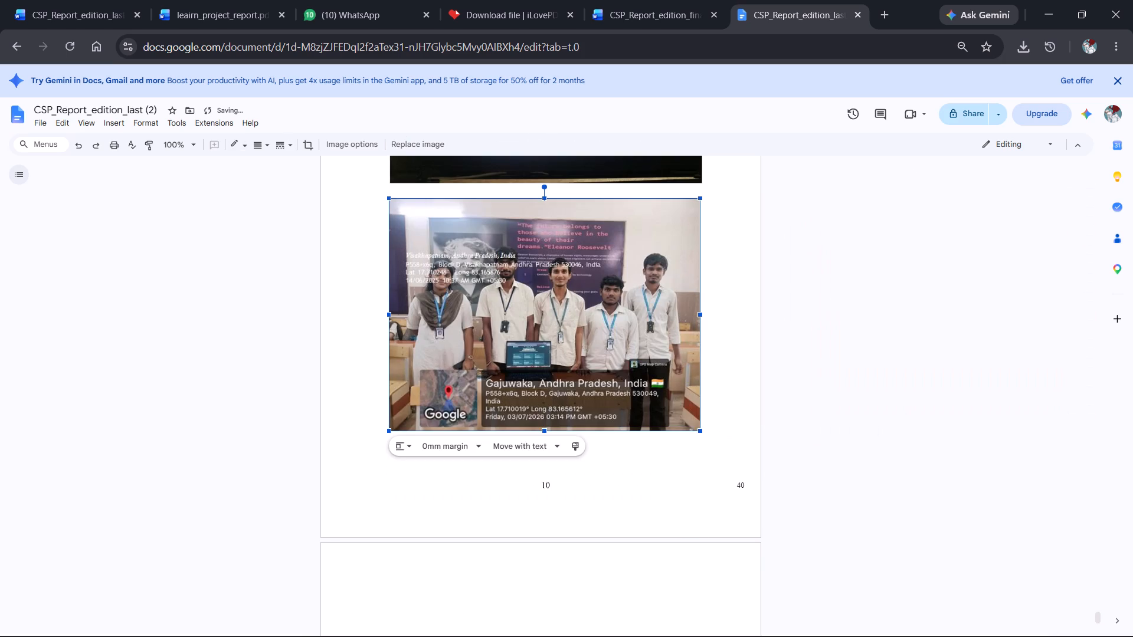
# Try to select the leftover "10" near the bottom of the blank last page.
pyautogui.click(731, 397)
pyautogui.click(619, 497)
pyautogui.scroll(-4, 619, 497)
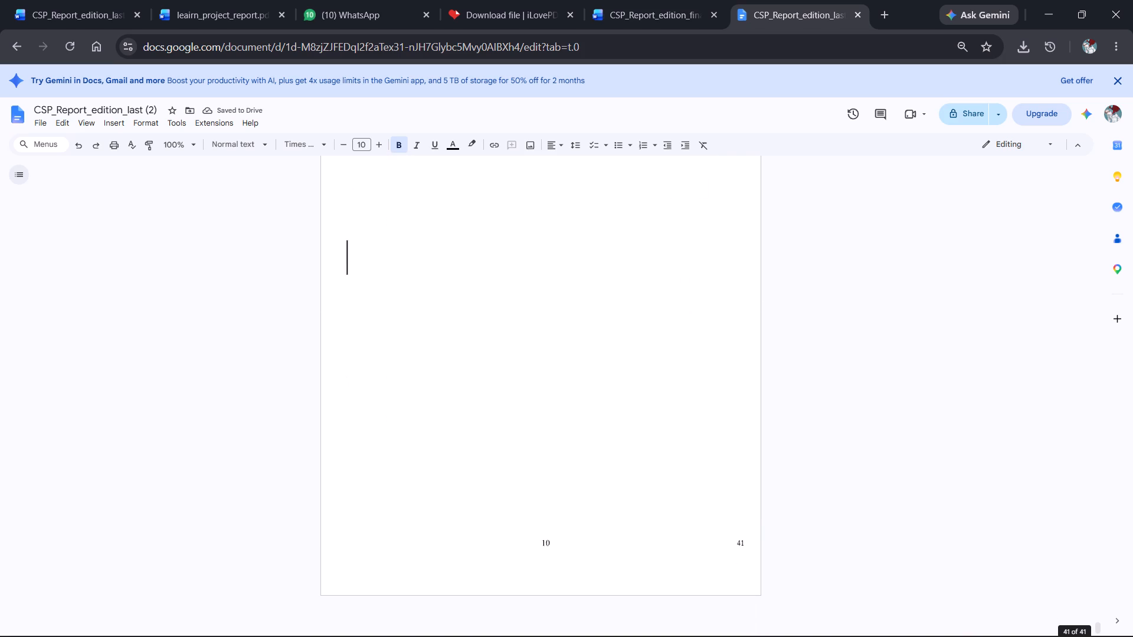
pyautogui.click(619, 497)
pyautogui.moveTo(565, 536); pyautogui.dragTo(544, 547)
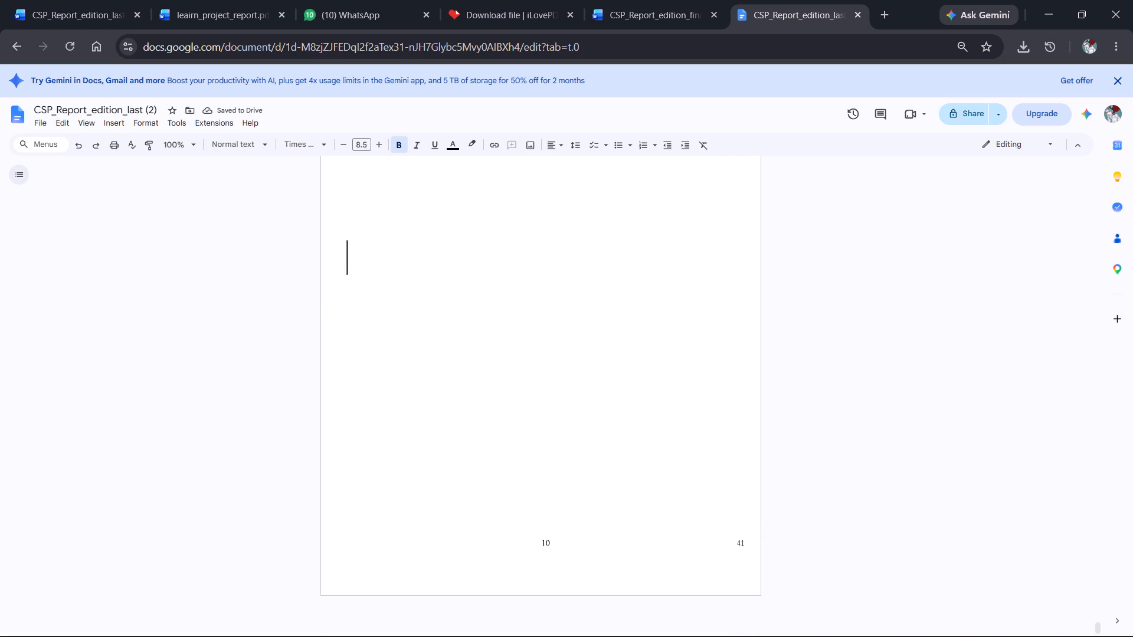
# Open the page footer below the Conclusions text and apply the Remove footer command to delete the automatic page numbers.
pyautogui.scroll(9, 544, 547)
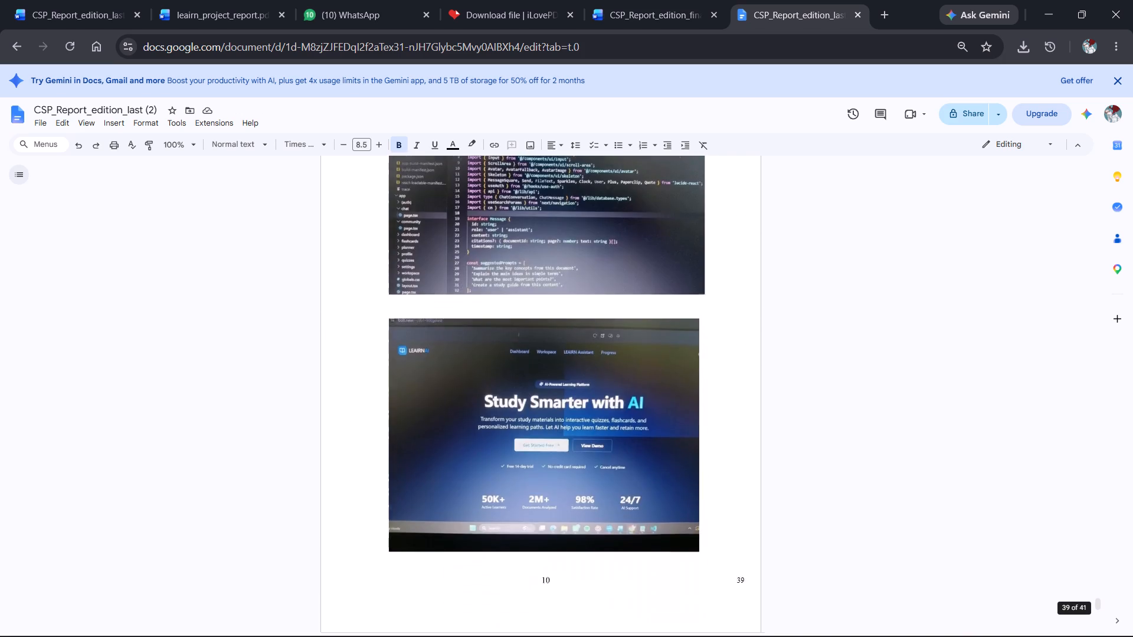
pyautogui.scroll(9, 544, 547)
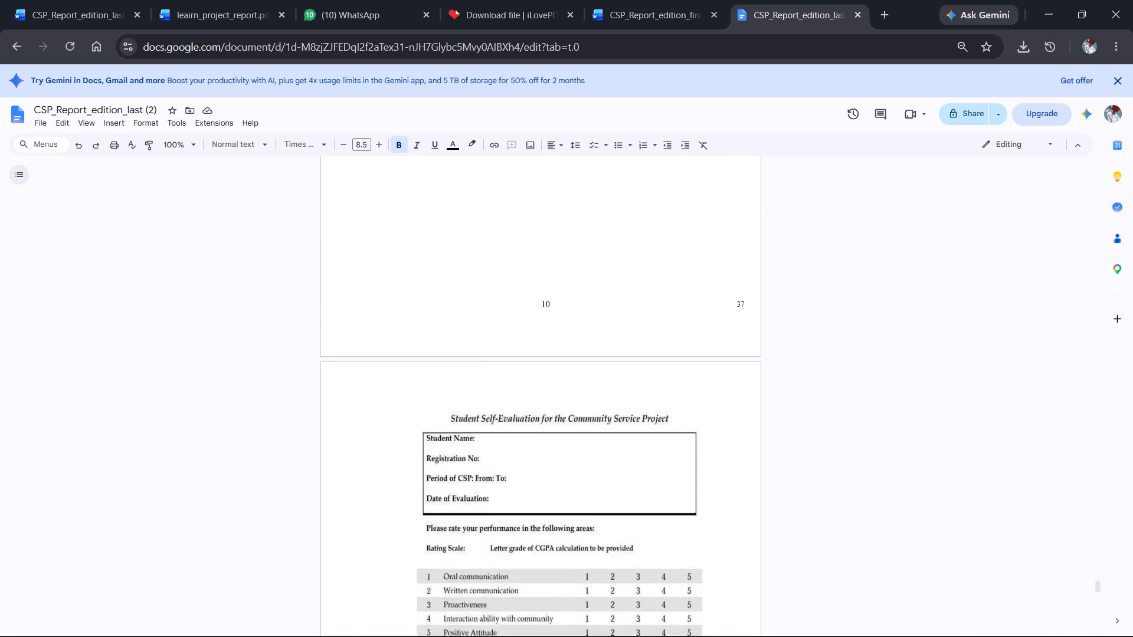
pyautogui.scroll(3, 544, 547)
pyautogui.doubleClick(561, 544)
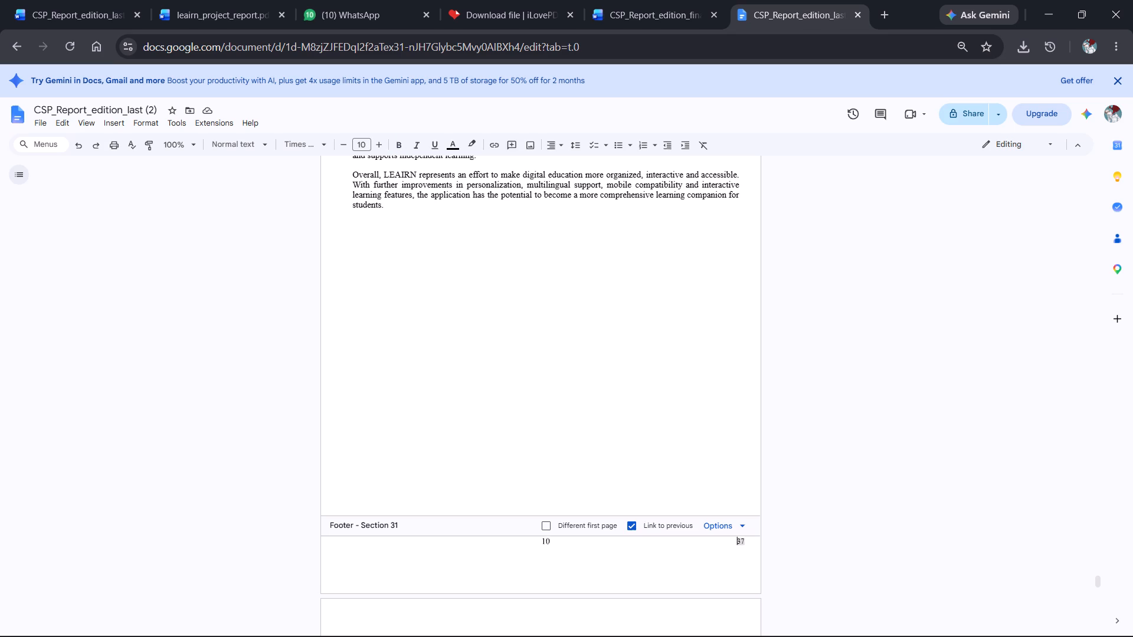
pyautogui.scroll(10, 497, 365)
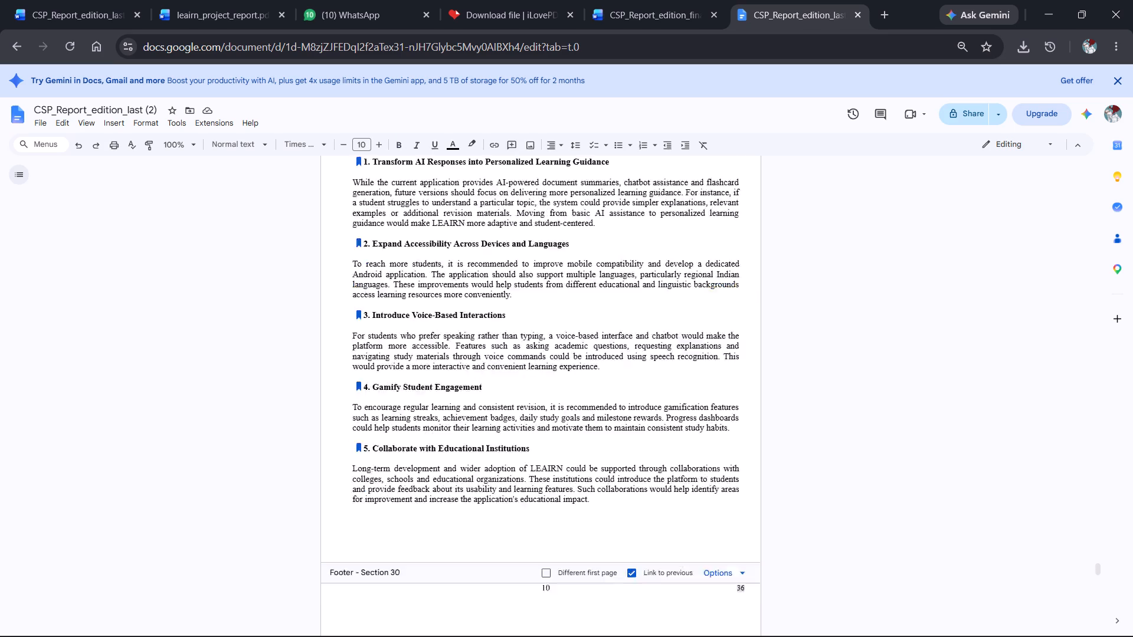
pyautogui.scroll(20, 497, 365)
pyautogui.scroll(11, 497, 365)
pyautogui.scroll(19, 497, 365)
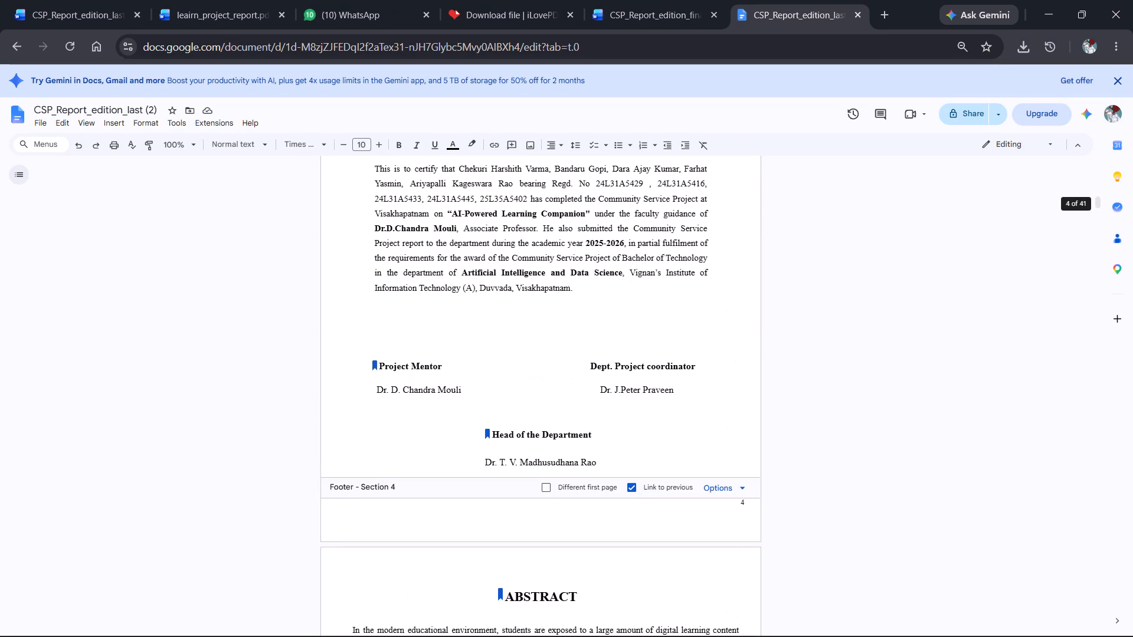
pyautogui.click(47, 143)
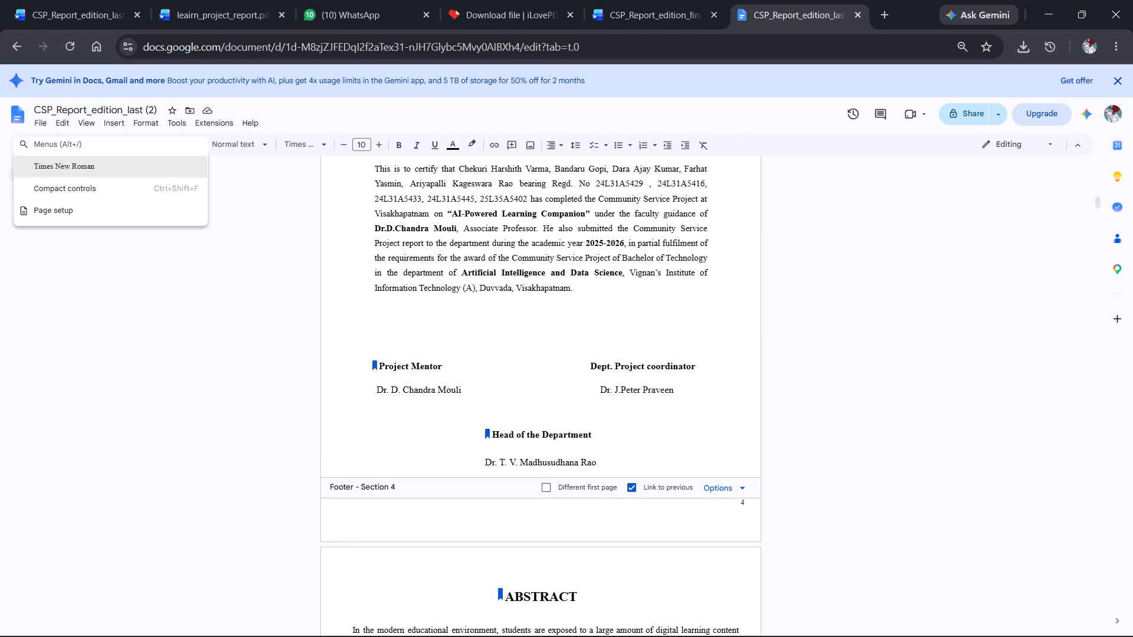
pyautogui.doubleClick(47, 143)
pyautogui.press('f')
pyautogui.click(47, 143)
pyautogui.press('o')
pyautogui.write('oter')
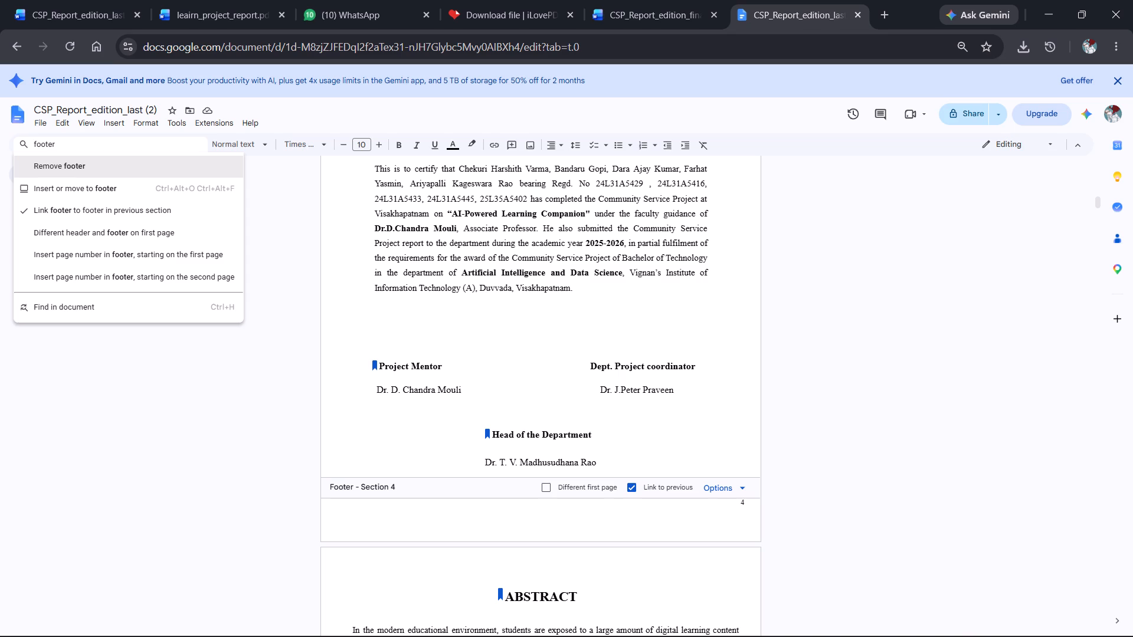
pyautogui.click(69, 162)
pyautogui.click(653, 474)
pyautogui.scroll(-1, 653, 474)
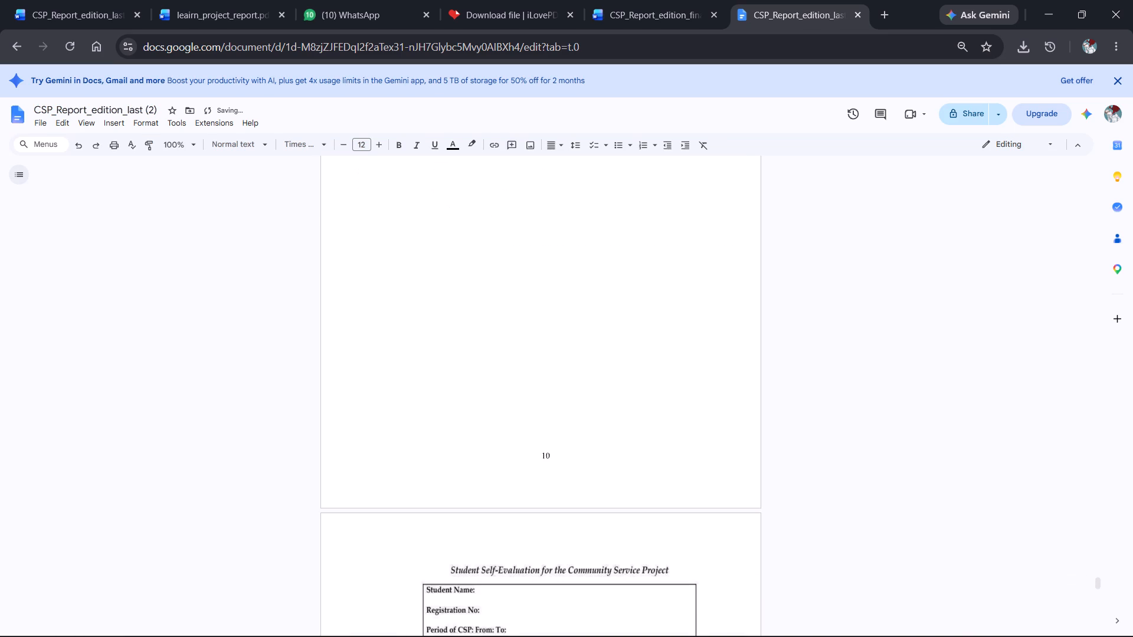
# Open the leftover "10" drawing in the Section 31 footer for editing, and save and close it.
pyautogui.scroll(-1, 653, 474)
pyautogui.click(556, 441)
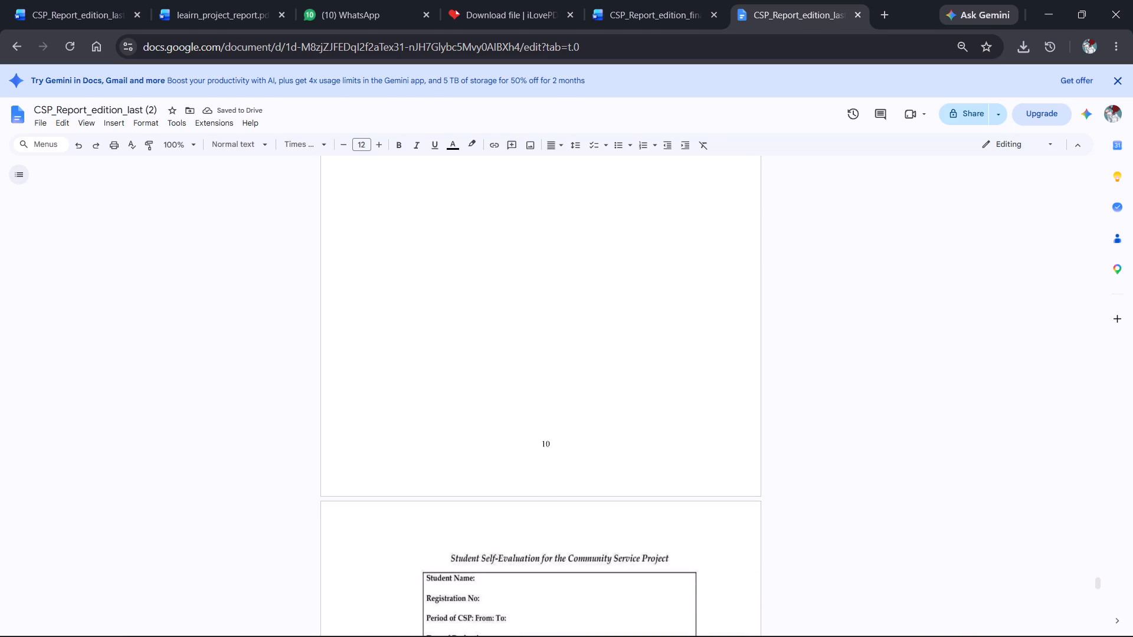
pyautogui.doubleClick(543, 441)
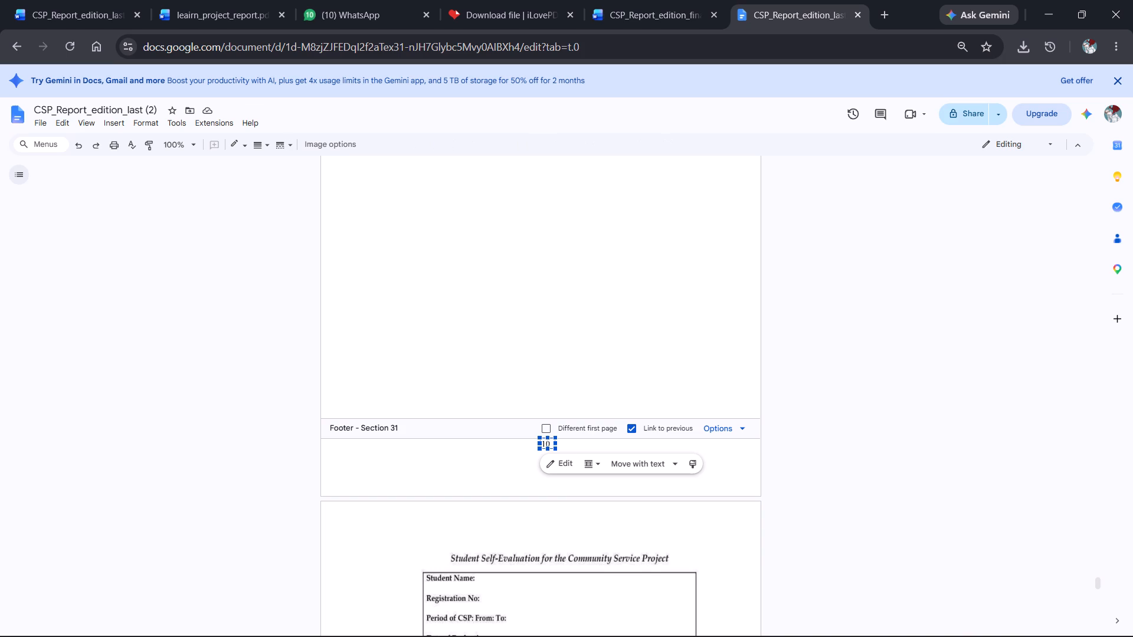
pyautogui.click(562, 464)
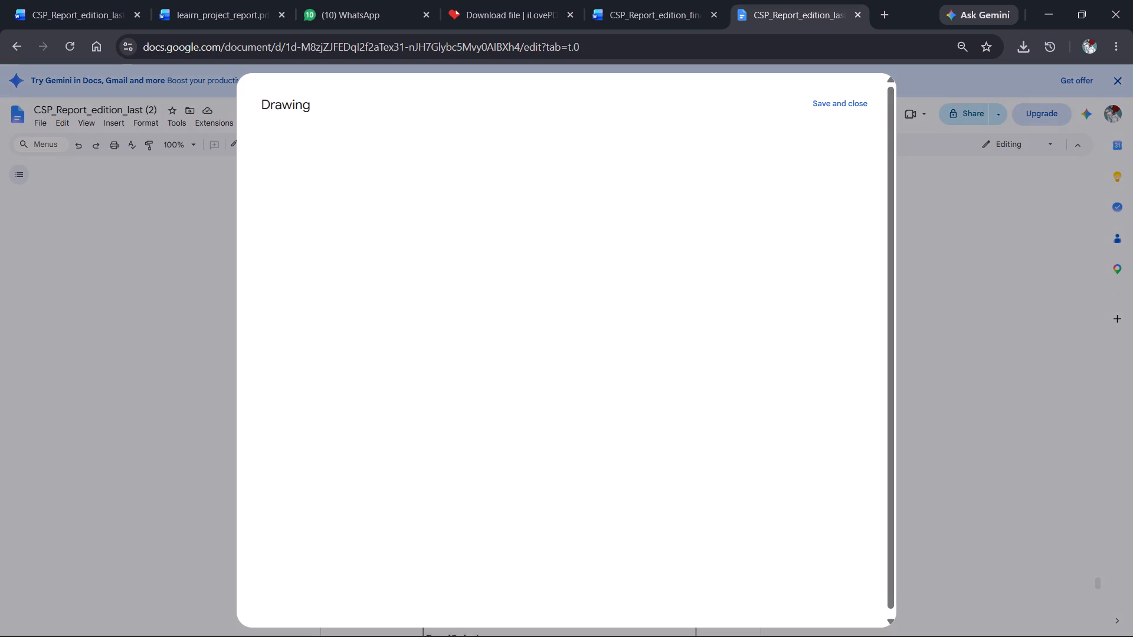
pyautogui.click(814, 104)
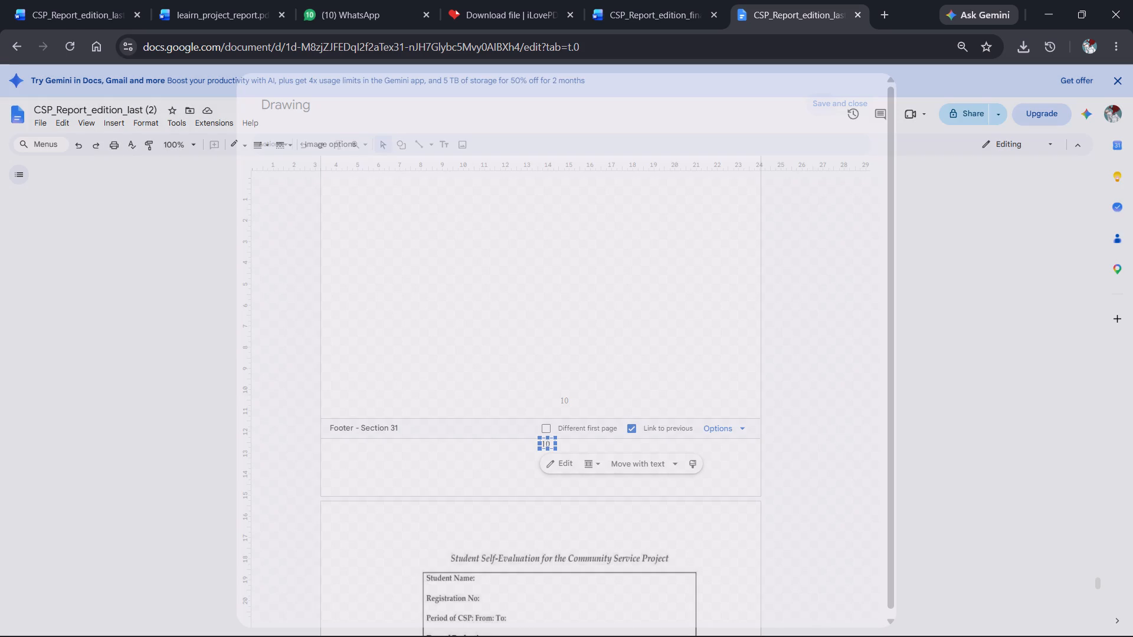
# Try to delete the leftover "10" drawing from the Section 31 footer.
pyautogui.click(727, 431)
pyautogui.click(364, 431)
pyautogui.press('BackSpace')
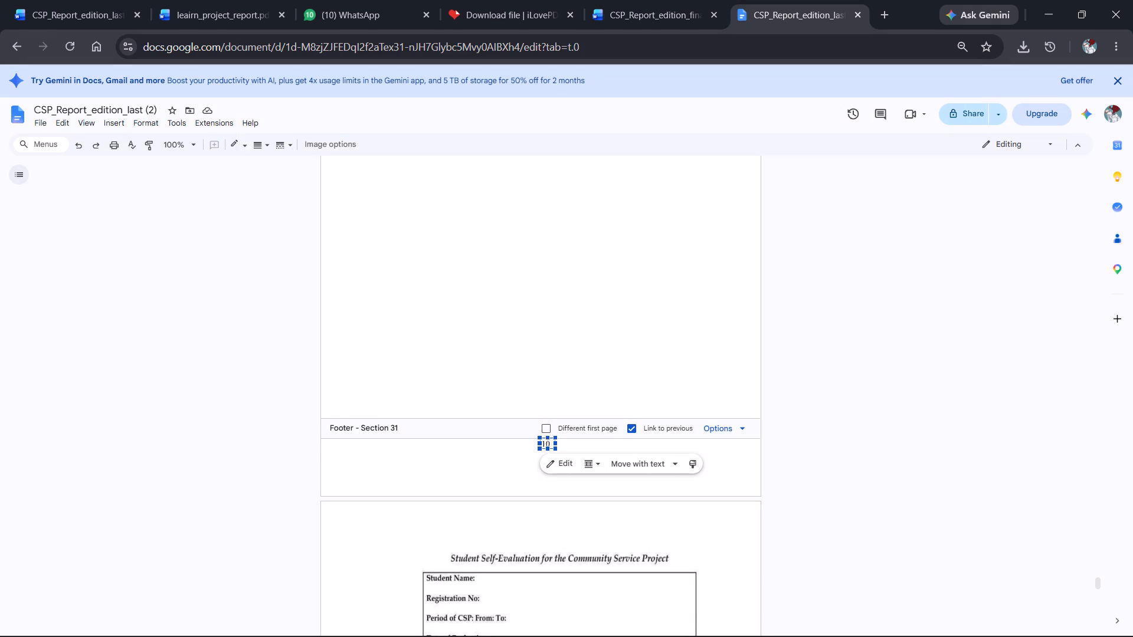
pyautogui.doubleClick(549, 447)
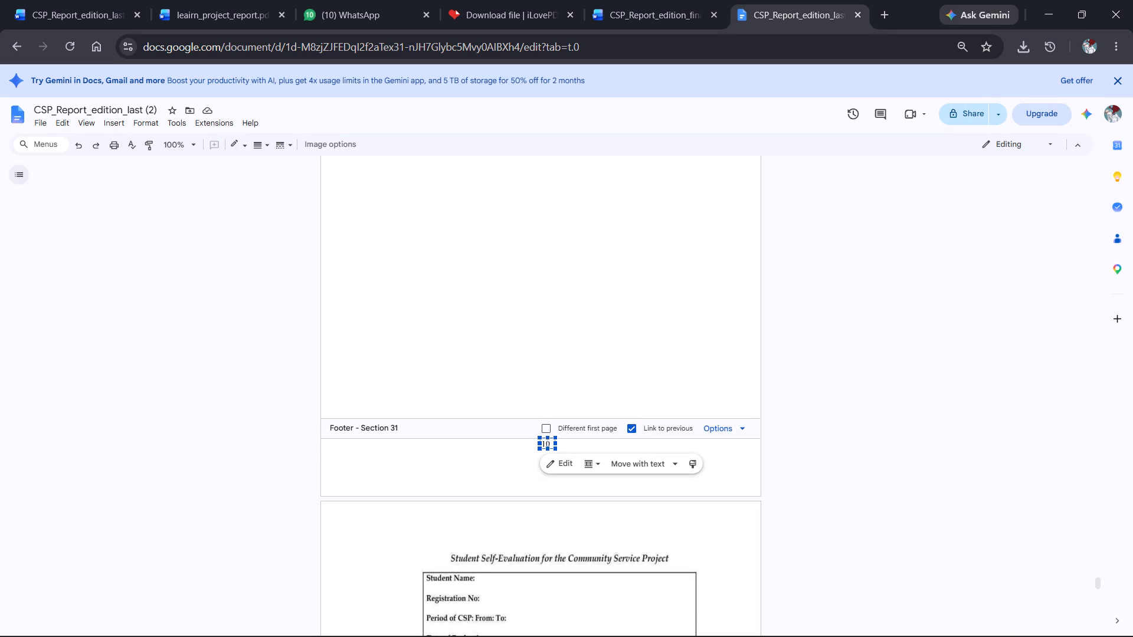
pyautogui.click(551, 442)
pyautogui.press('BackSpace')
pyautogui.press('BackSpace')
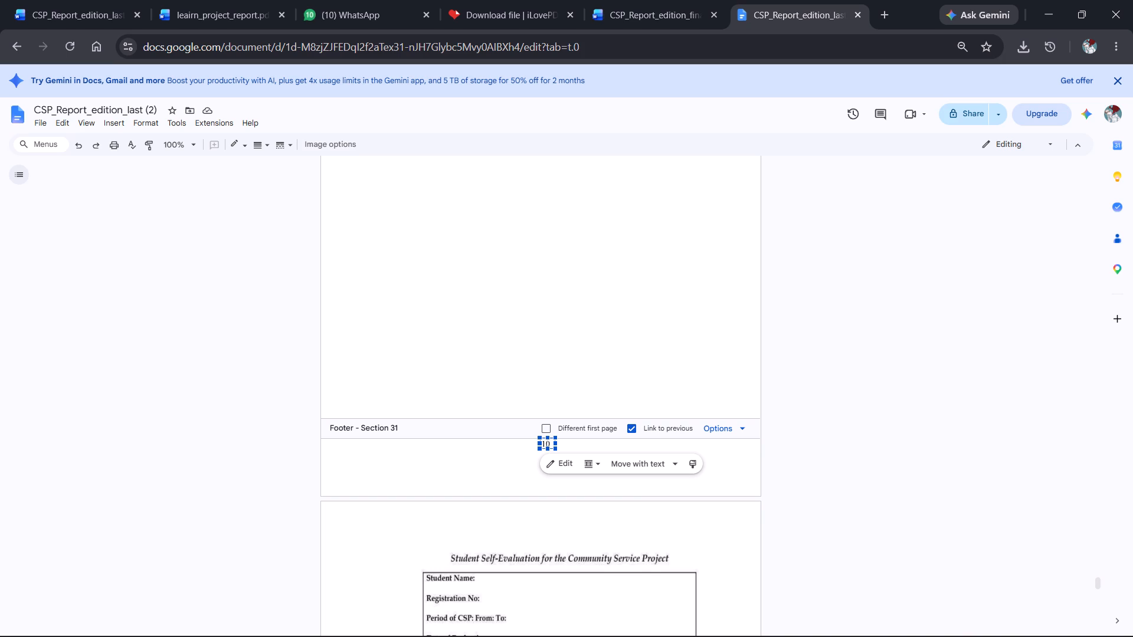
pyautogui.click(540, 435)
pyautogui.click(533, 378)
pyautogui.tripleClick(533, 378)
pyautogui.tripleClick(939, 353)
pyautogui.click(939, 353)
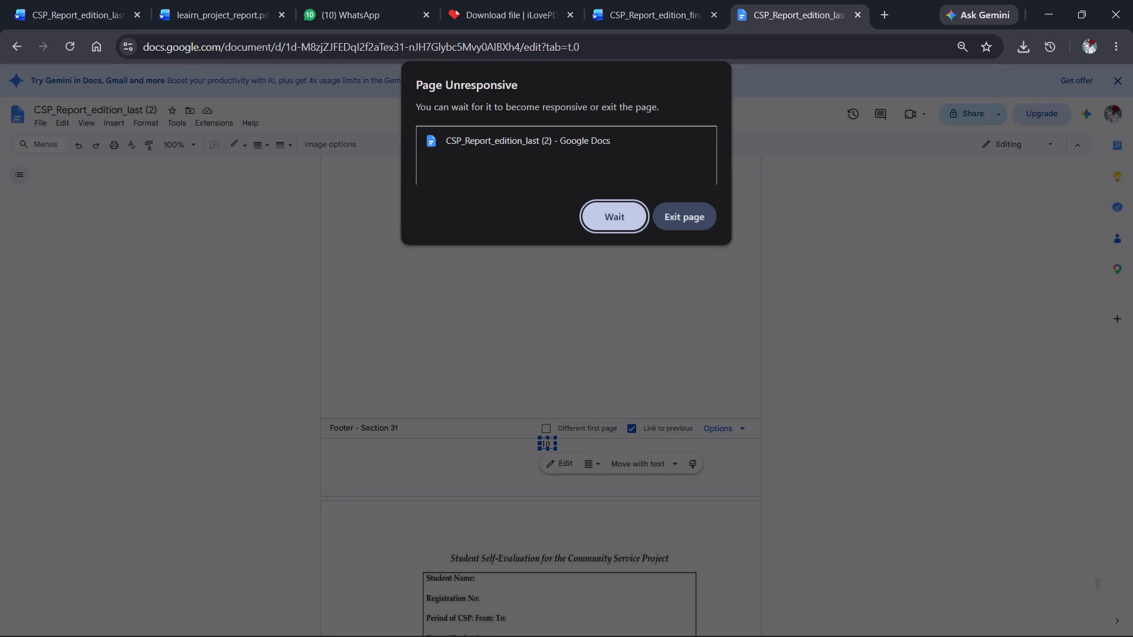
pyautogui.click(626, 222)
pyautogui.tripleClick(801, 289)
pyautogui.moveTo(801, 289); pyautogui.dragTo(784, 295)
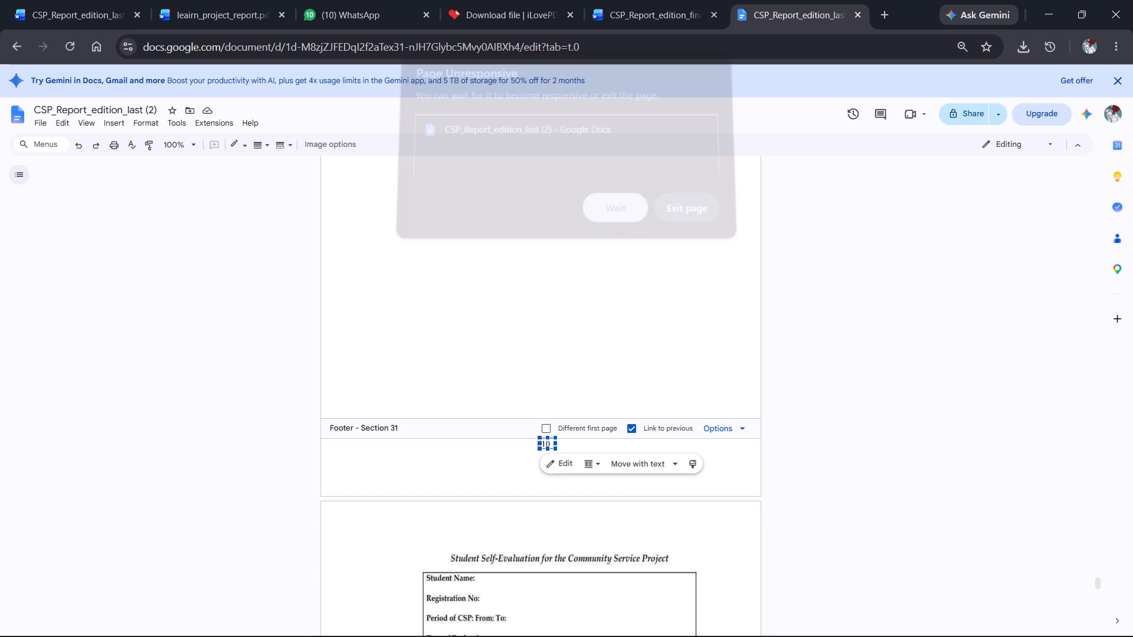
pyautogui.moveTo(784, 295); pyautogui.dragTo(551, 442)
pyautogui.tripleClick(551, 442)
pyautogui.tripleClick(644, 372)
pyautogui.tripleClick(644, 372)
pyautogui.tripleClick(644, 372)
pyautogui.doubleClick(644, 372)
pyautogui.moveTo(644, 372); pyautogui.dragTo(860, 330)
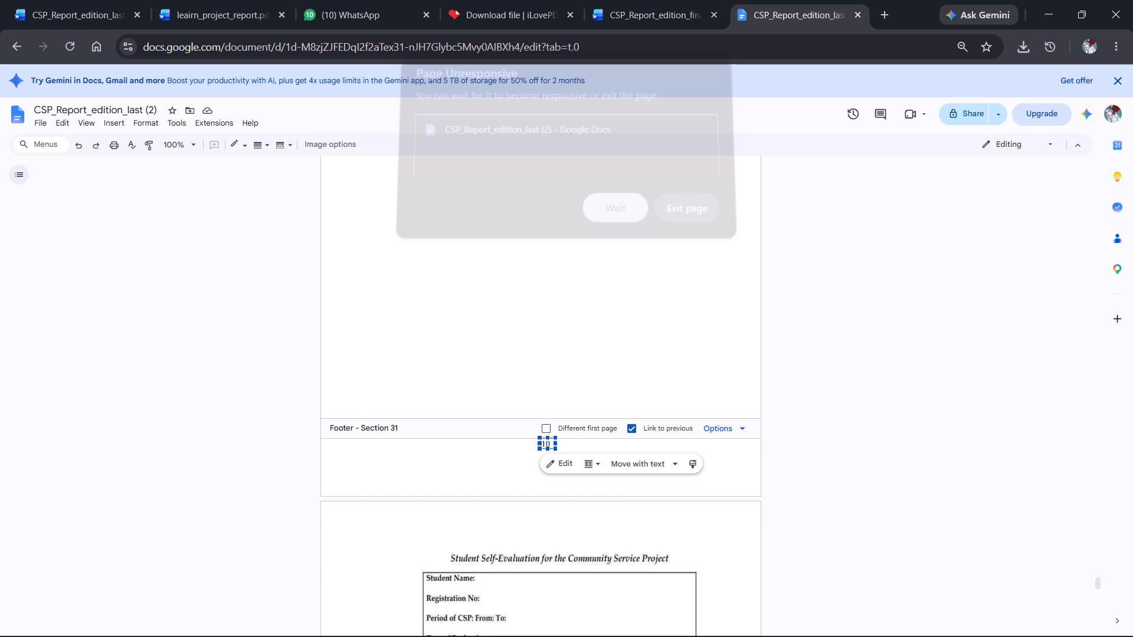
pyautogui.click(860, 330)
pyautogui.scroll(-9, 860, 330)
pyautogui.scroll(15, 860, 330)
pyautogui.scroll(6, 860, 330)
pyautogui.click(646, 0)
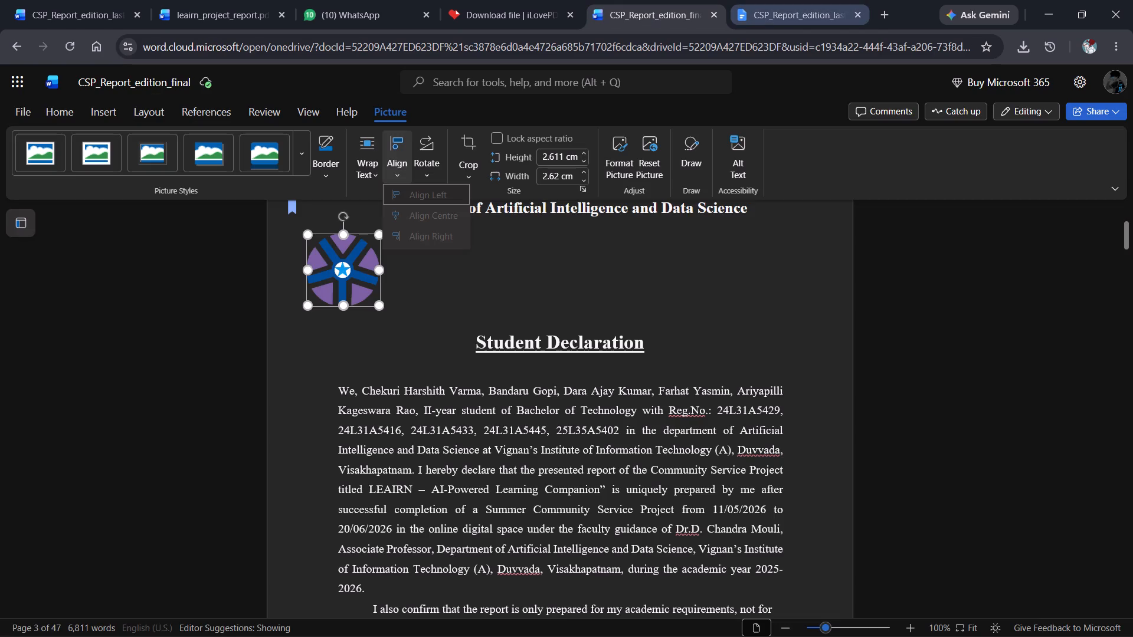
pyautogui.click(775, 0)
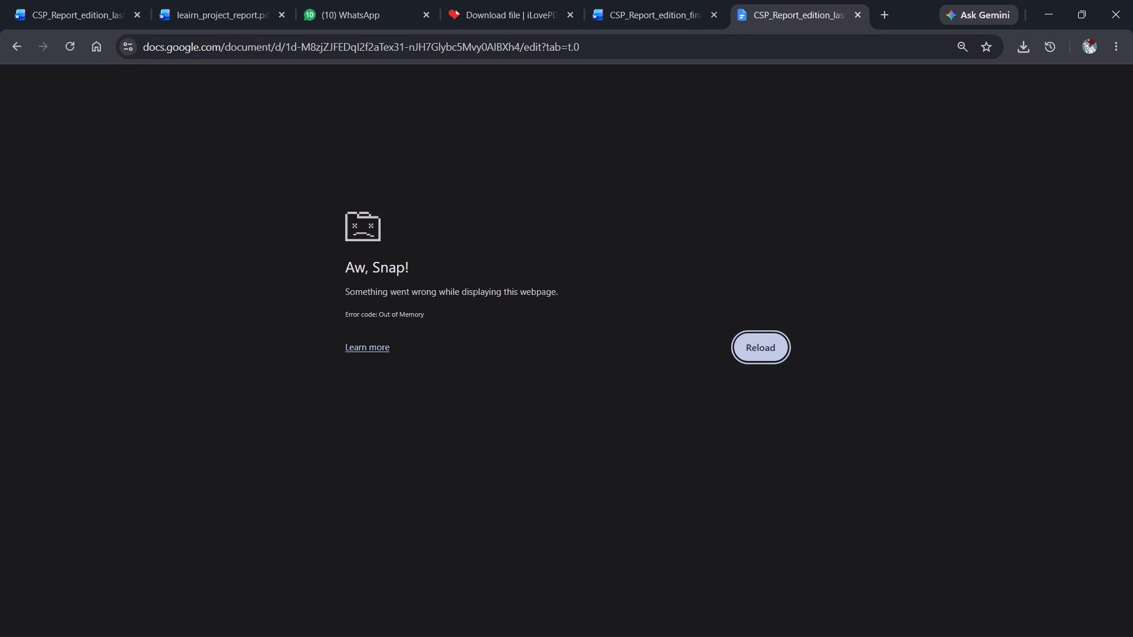
# Reload the crashed CSP_Report_edition_last (2) document and go to the end of its first page.
pyautogui.click(64, 47)
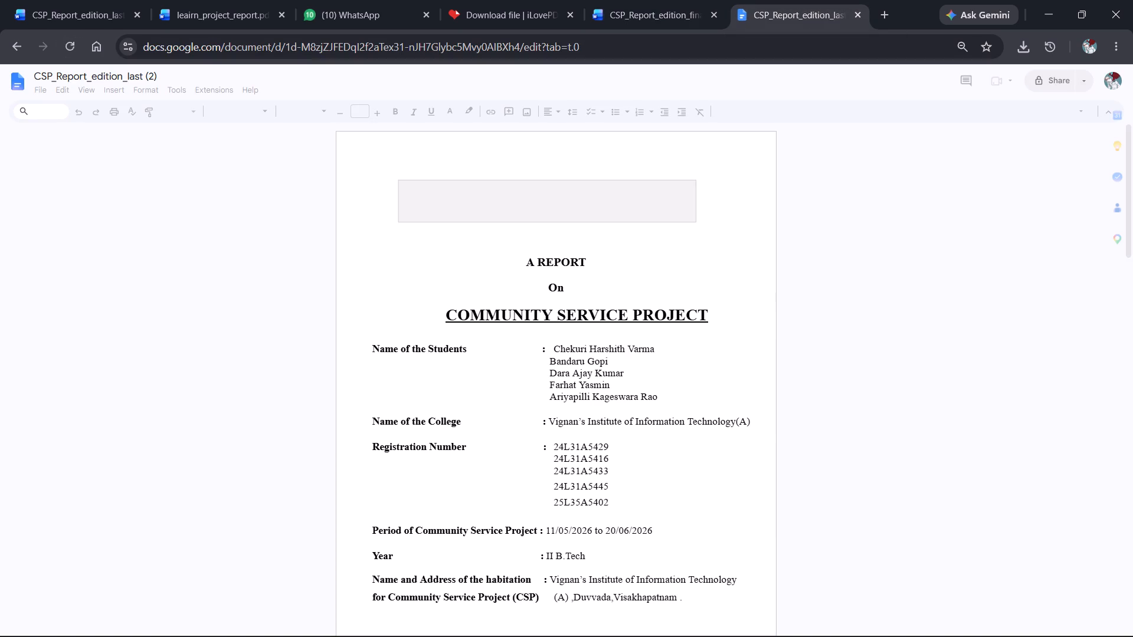
pyautogui.click(488, 264)
pyautogui.scroll(-5, 488, 264)
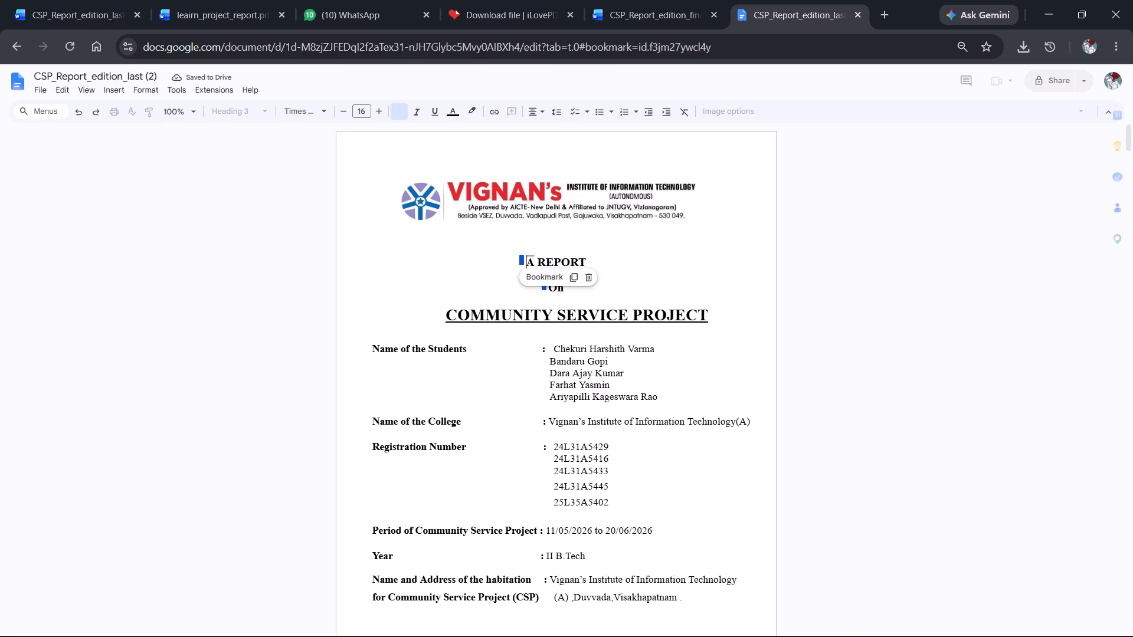
pyautogui.click(875, 227)
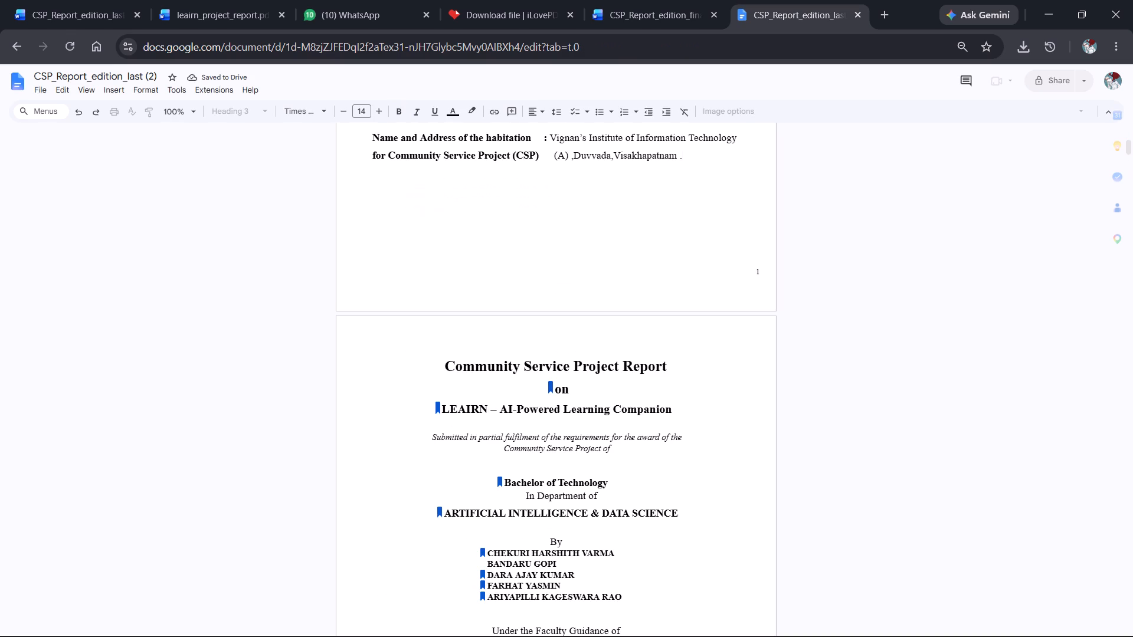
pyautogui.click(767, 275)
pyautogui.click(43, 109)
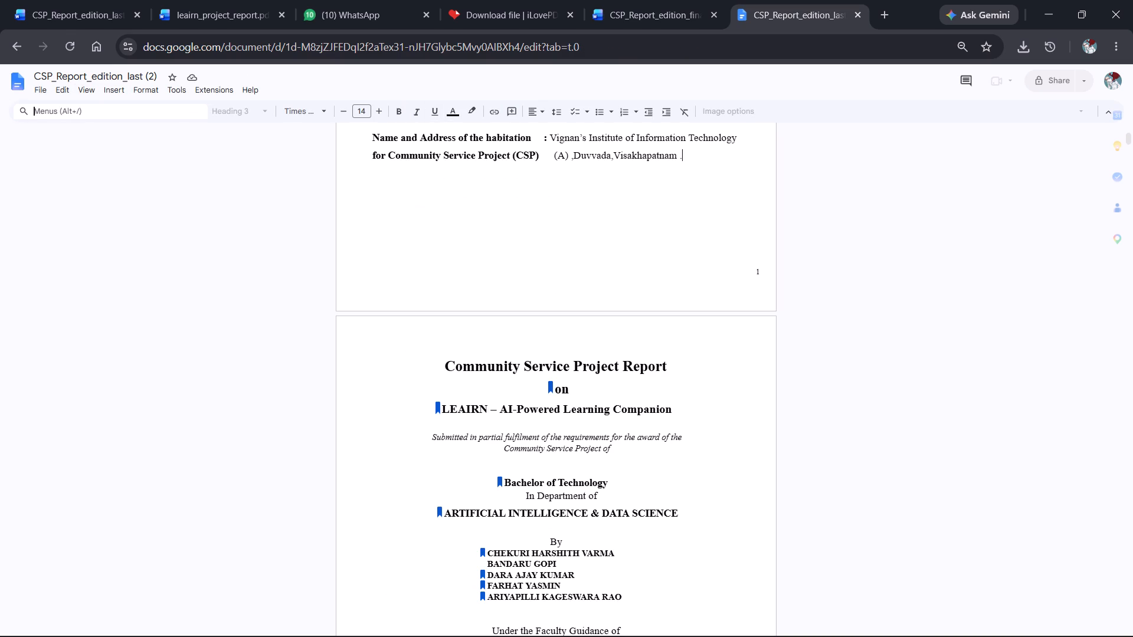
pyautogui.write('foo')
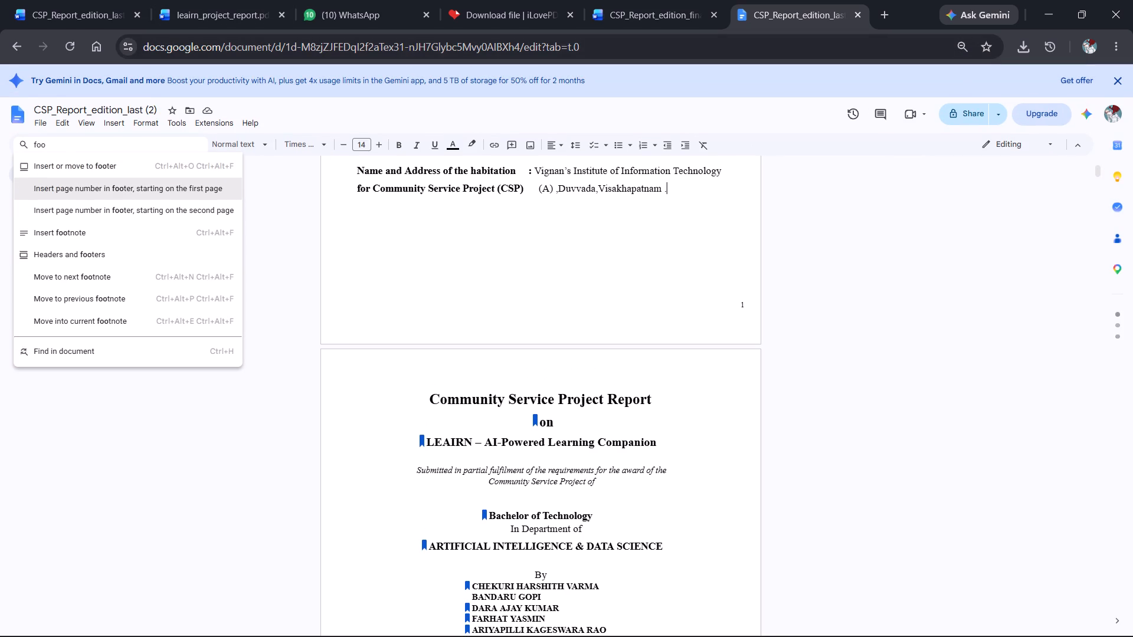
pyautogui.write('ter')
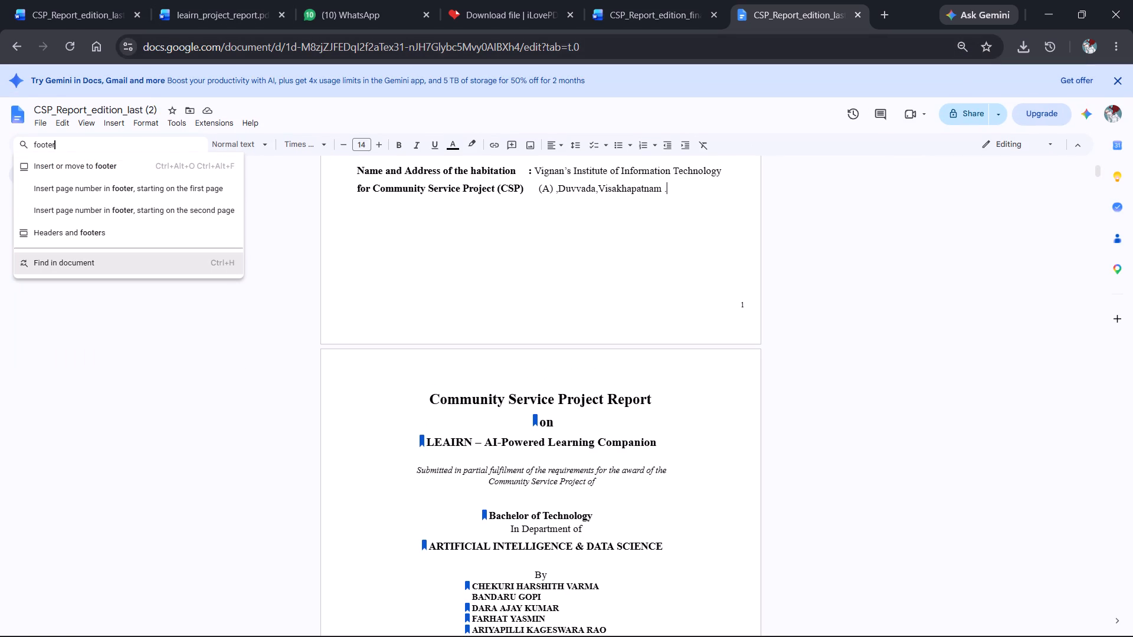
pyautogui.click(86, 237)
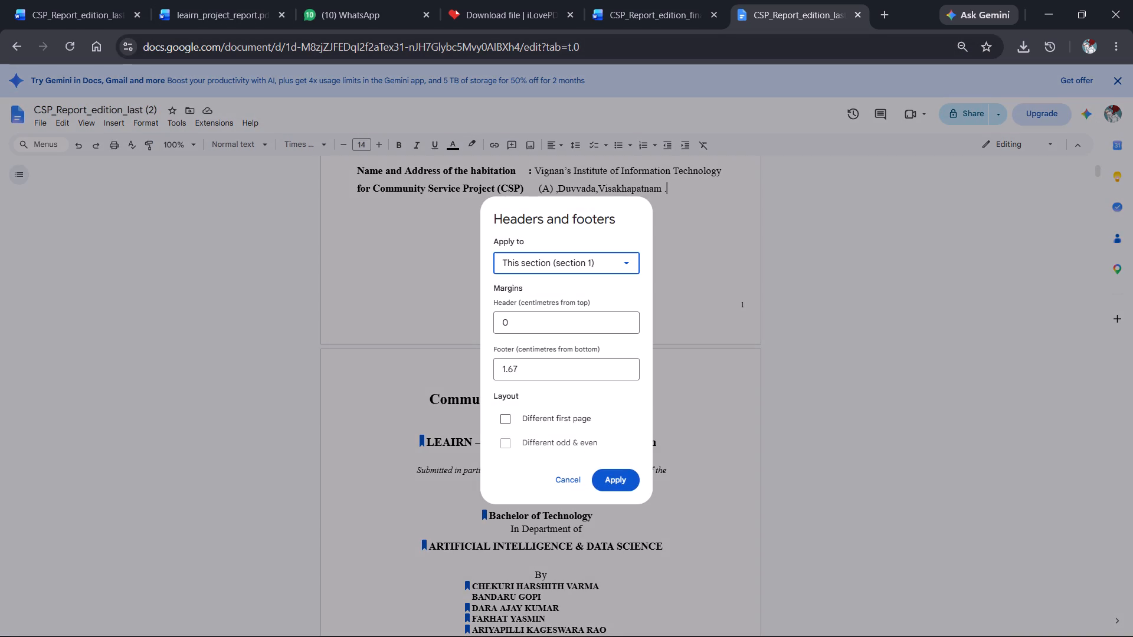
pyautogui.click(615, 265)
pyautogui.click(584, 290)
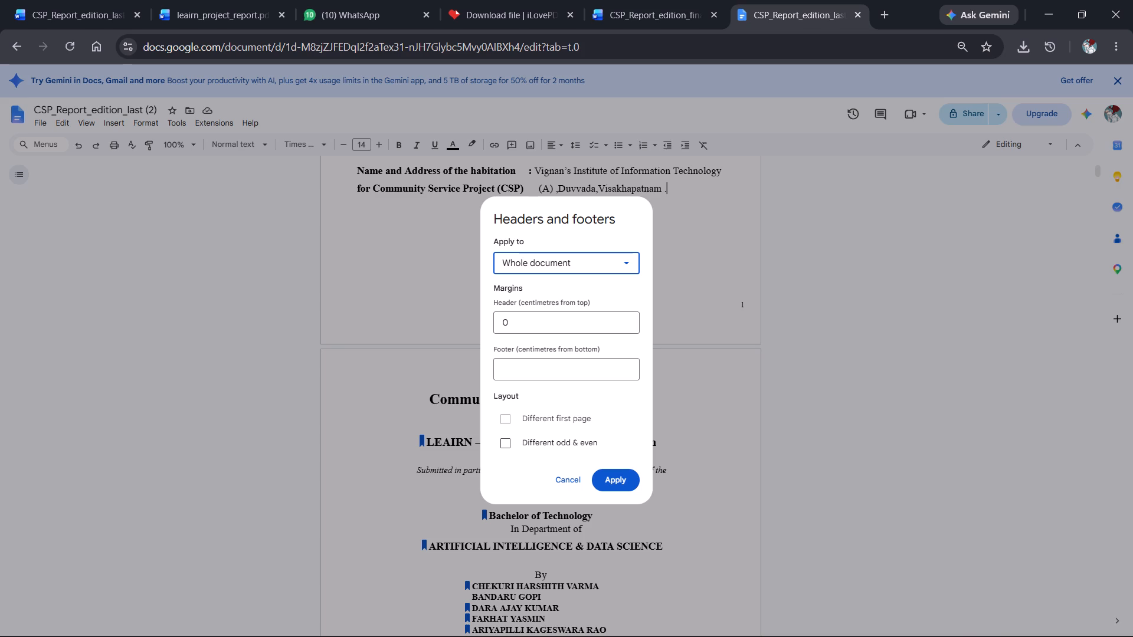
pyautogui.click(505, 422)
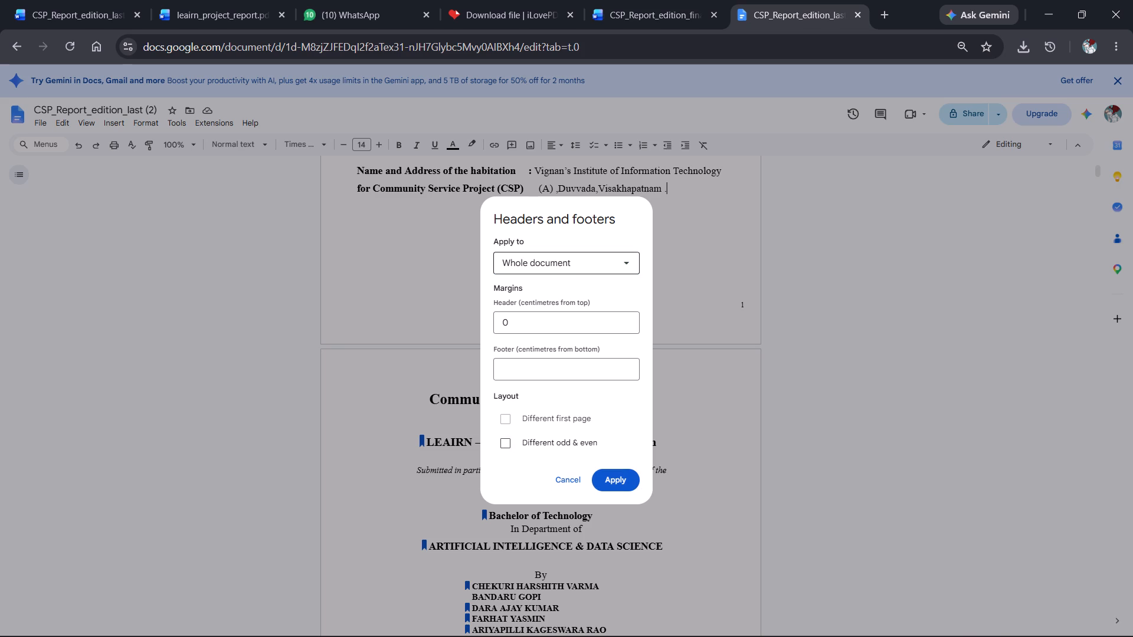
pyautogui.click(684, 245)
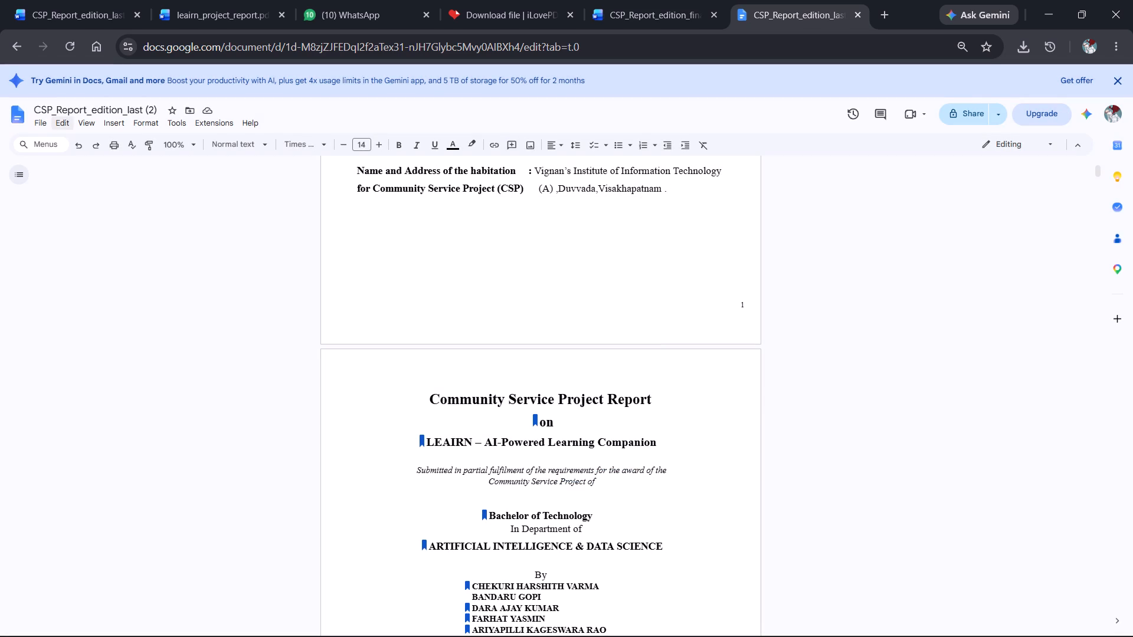
# Apply page numbers to the whole document, placed in the header, shown on the first page and starting at 1.
pyautogui.click(54, 141)
pyautogui.write('page')
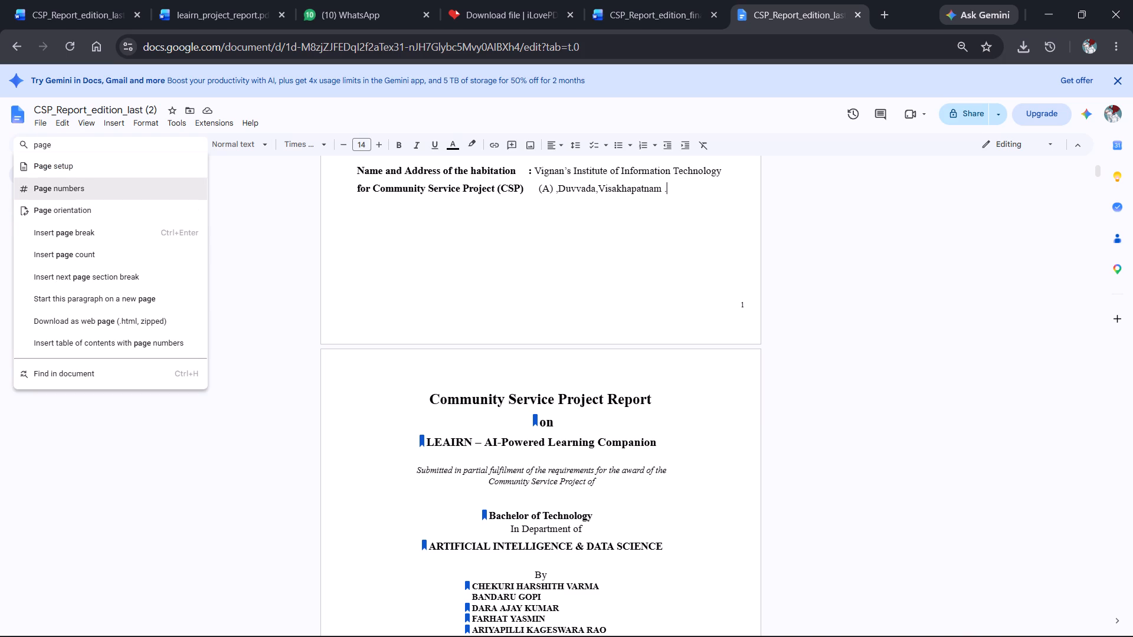
pyautogui.click(100, 185)
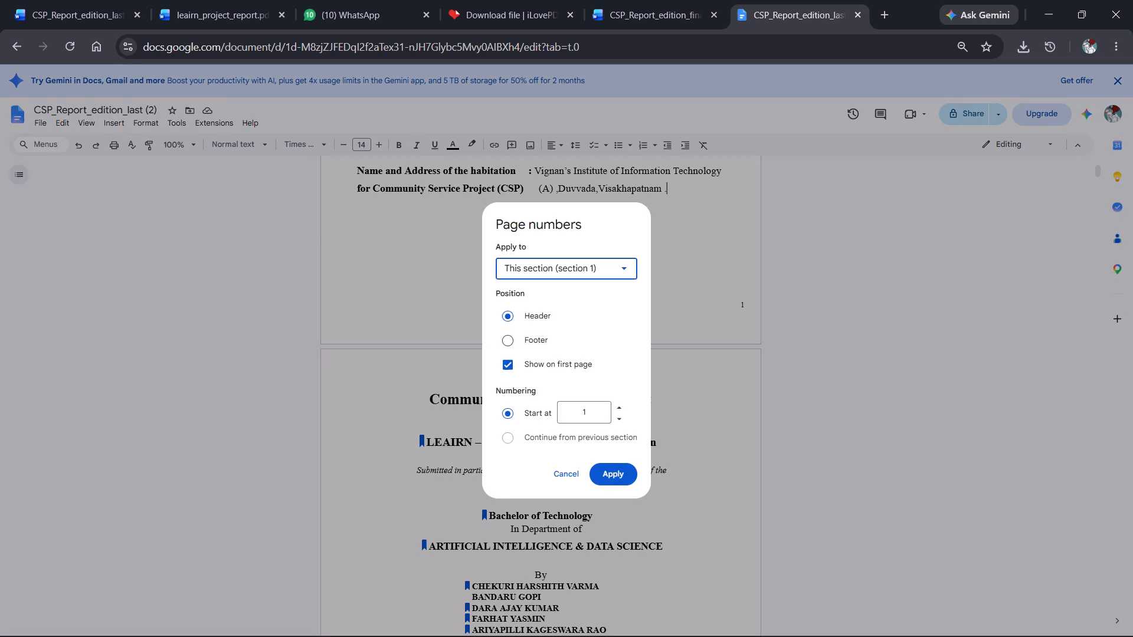
pyautogui.click(595, 270)
pyautogui.click(558, 294)
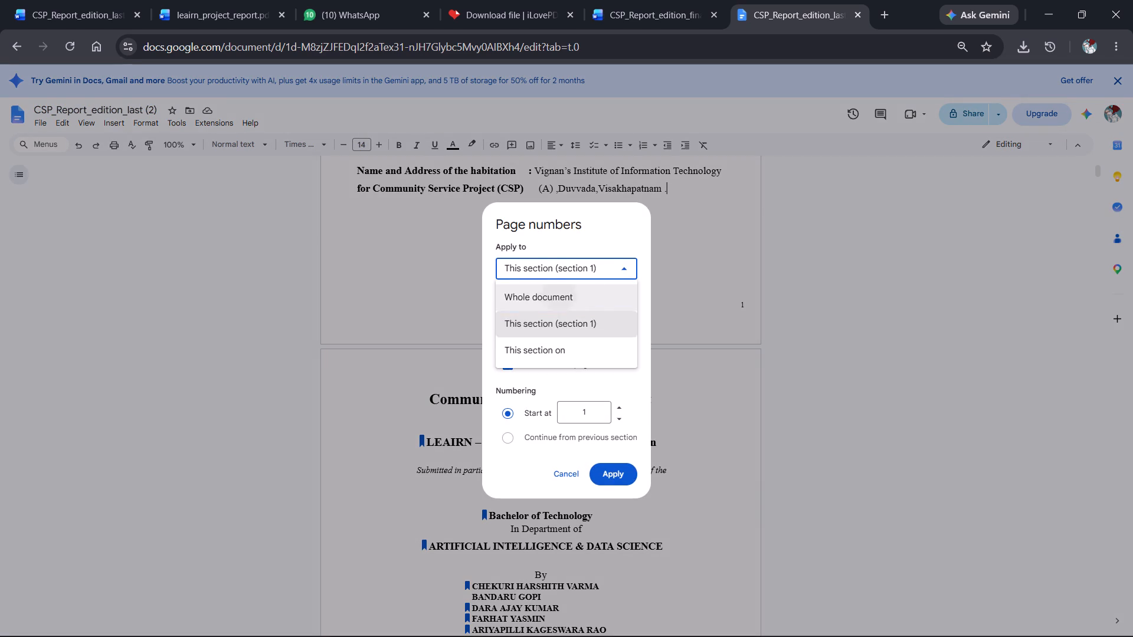
pyautogui.click(620, 404)
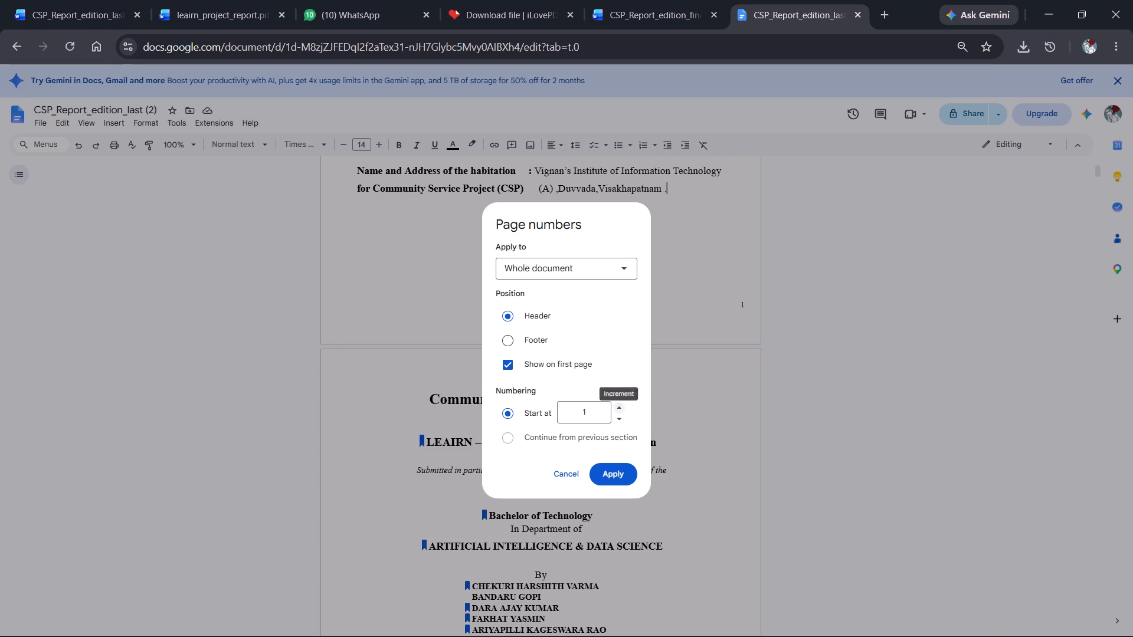
pyautogui.click(616, 415)
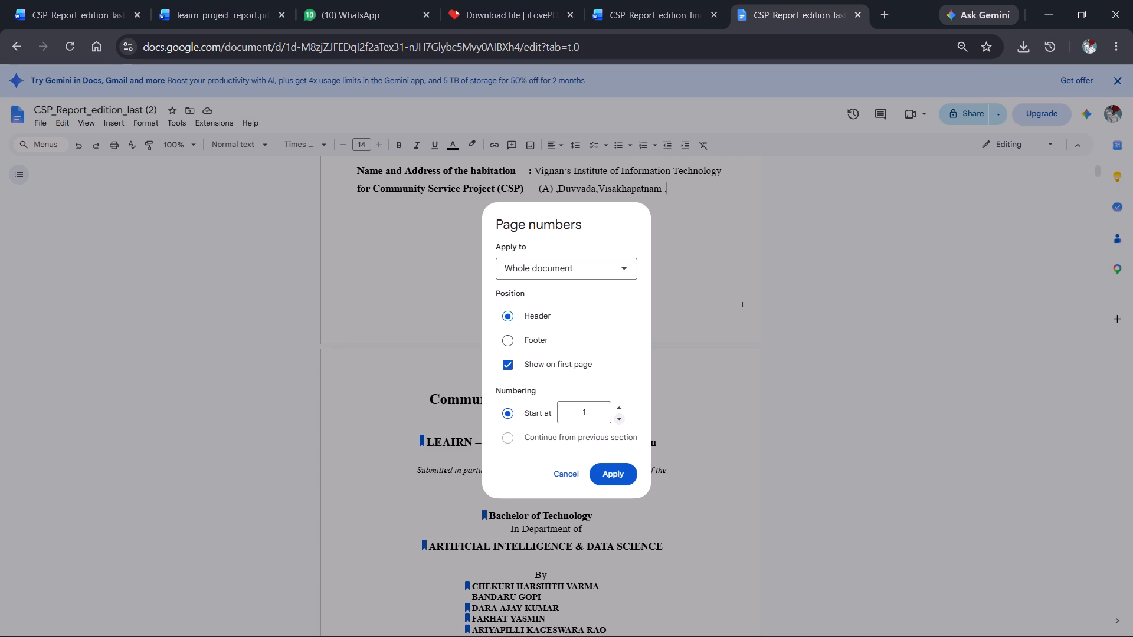
pyautogui.click(609, 474)
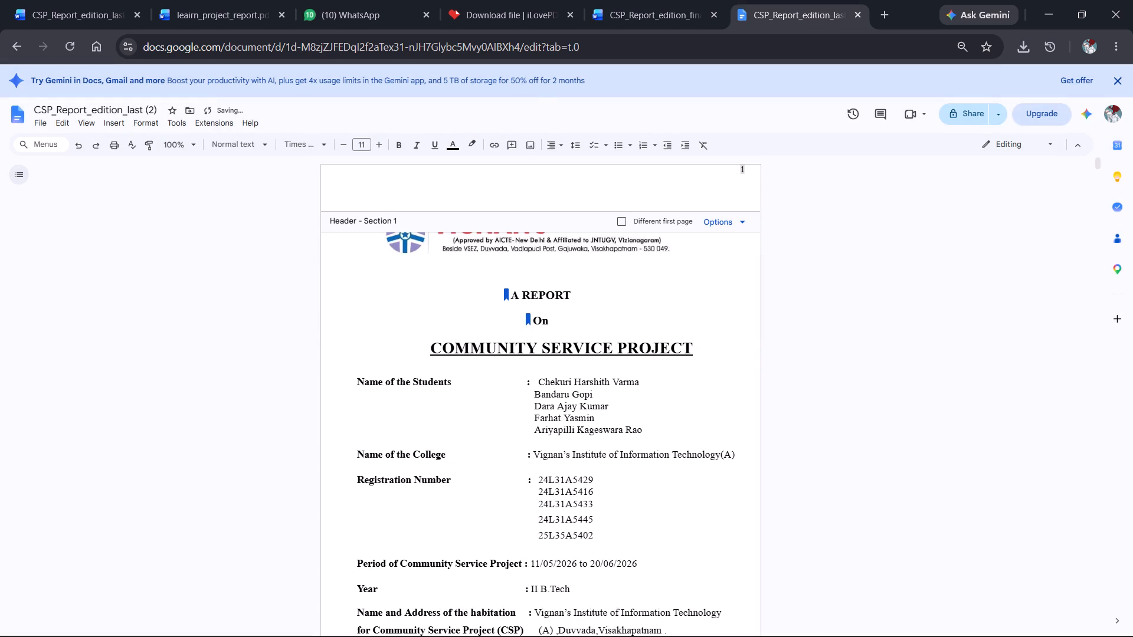
# Open the command search.
pyautogui.click(44, 143)
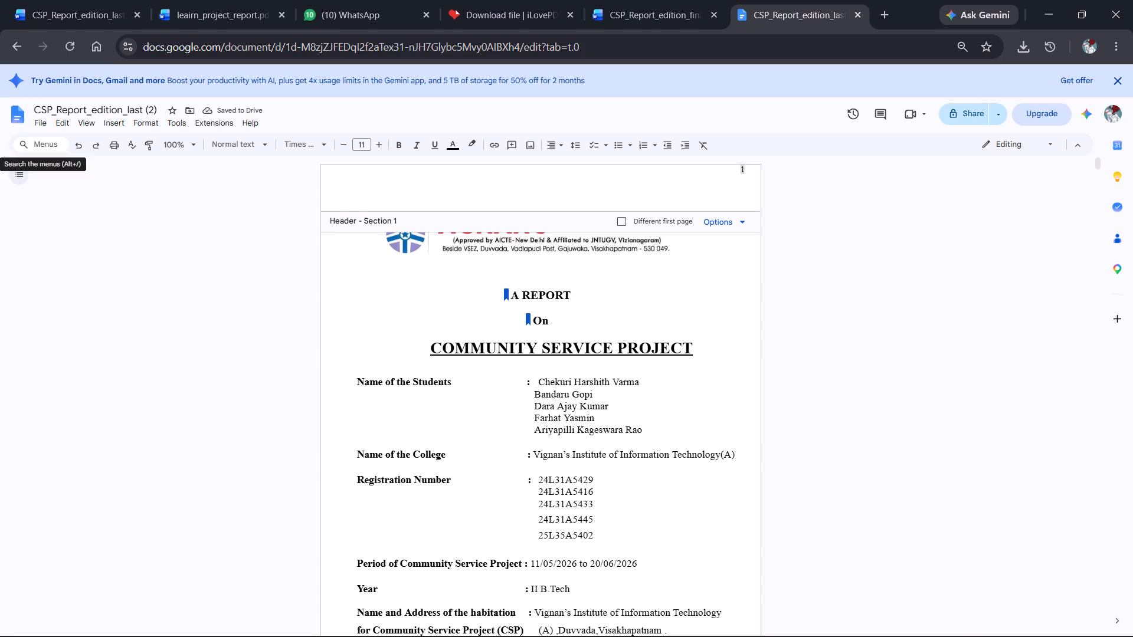
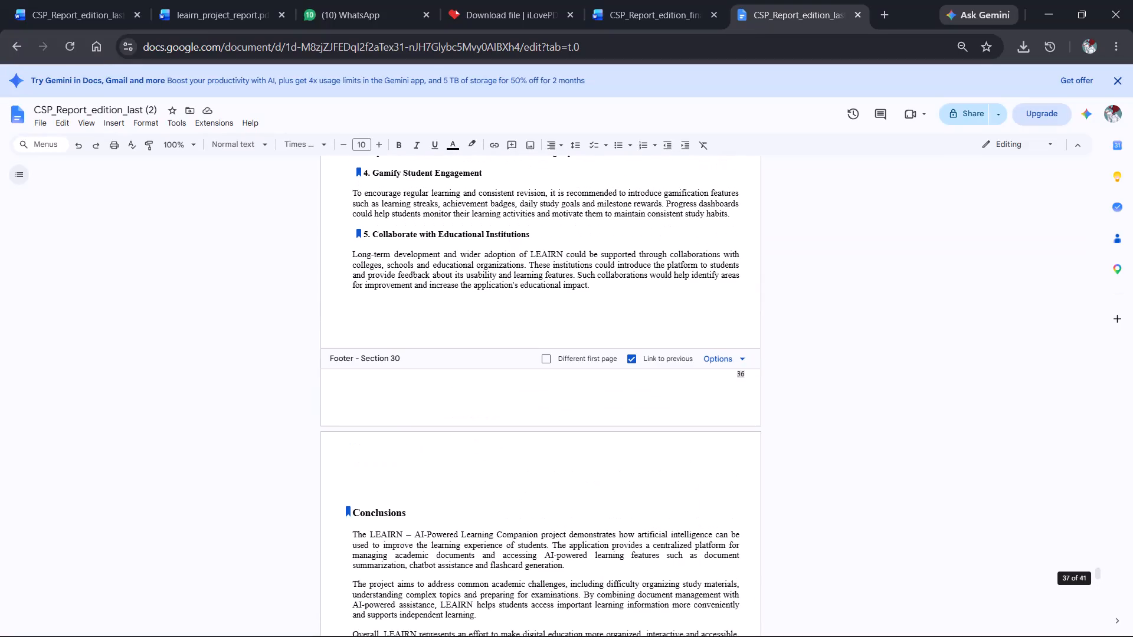
# Review the footers and page numbers from the Conclusions to the last page and back through the Chapter 4 title page.
pyautogui.scroll(-5, 562, 454)
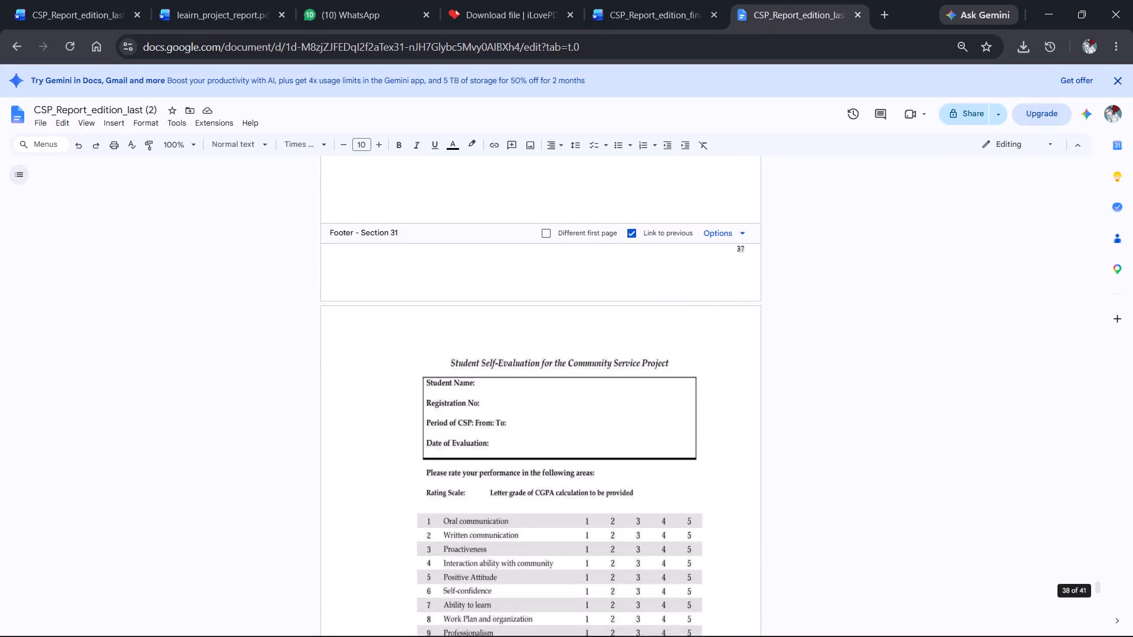
pyautogui.scroll(-2, 562, 454)
pyautogui.scroll(6, 562, 454)
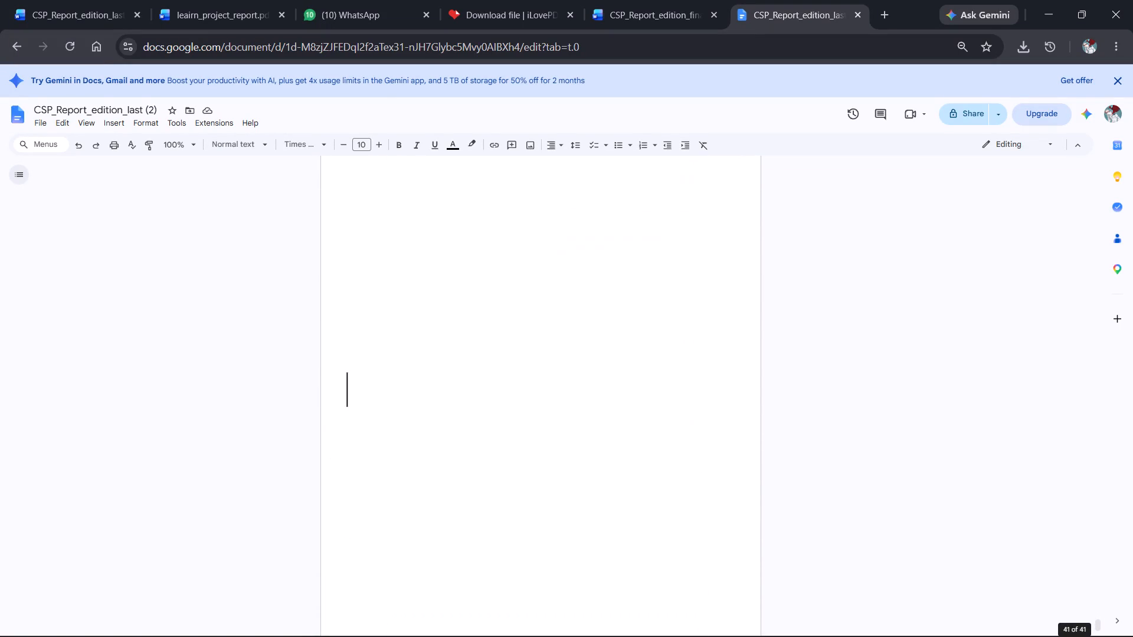
pyautogui.scroll(6, 562, 454)
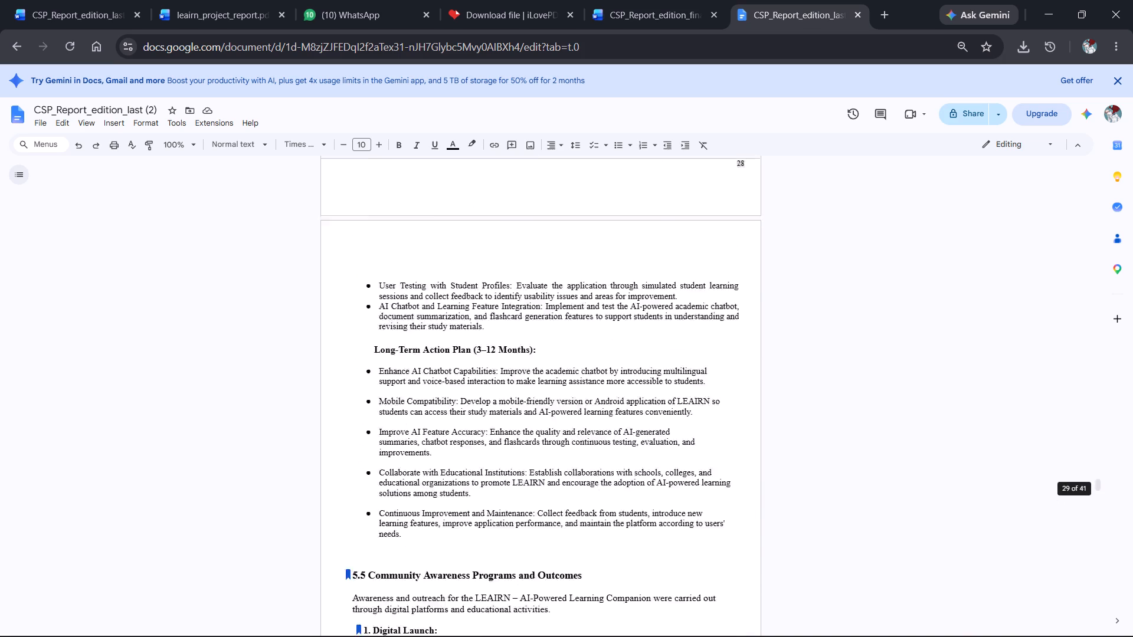
pyautogui.scroll(20, 562, 454)
pyautogui.scroll(1, 562, 454)
pyautogui.scroll(-1, 562, 454)
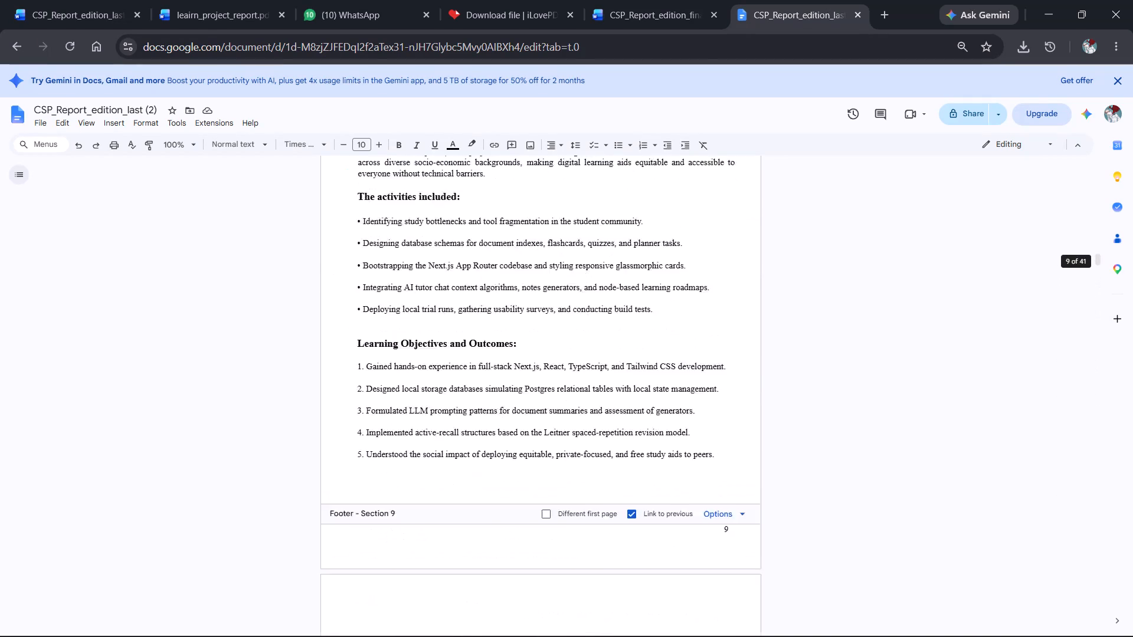
pyautogui.scroll(-10, 562, 454)
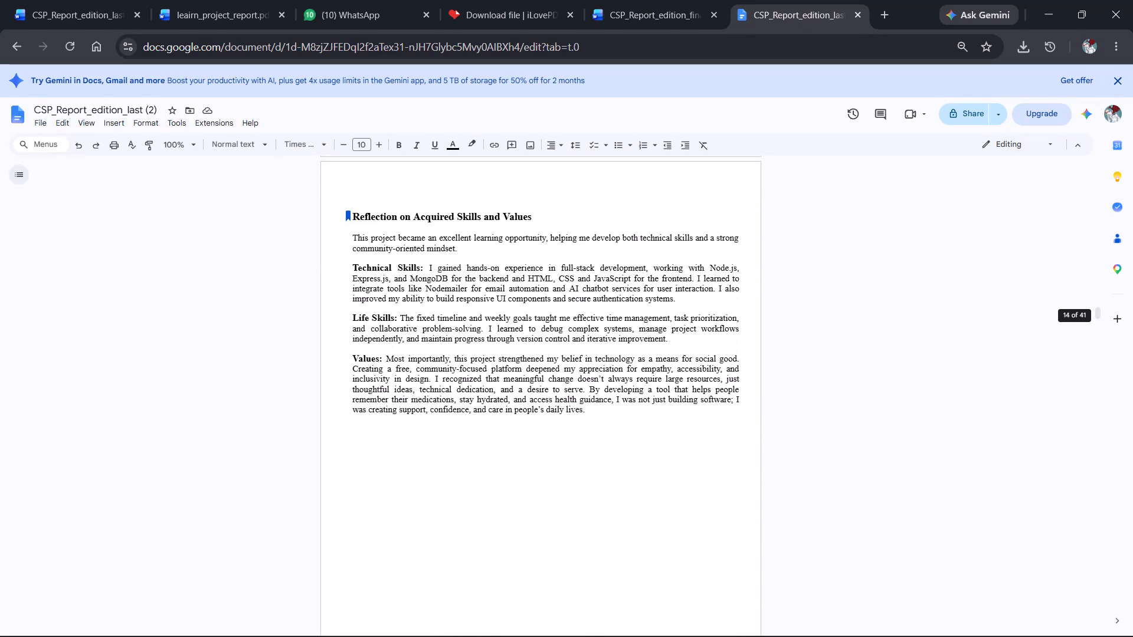
pyautogui.scroll(-9, 562, 454)
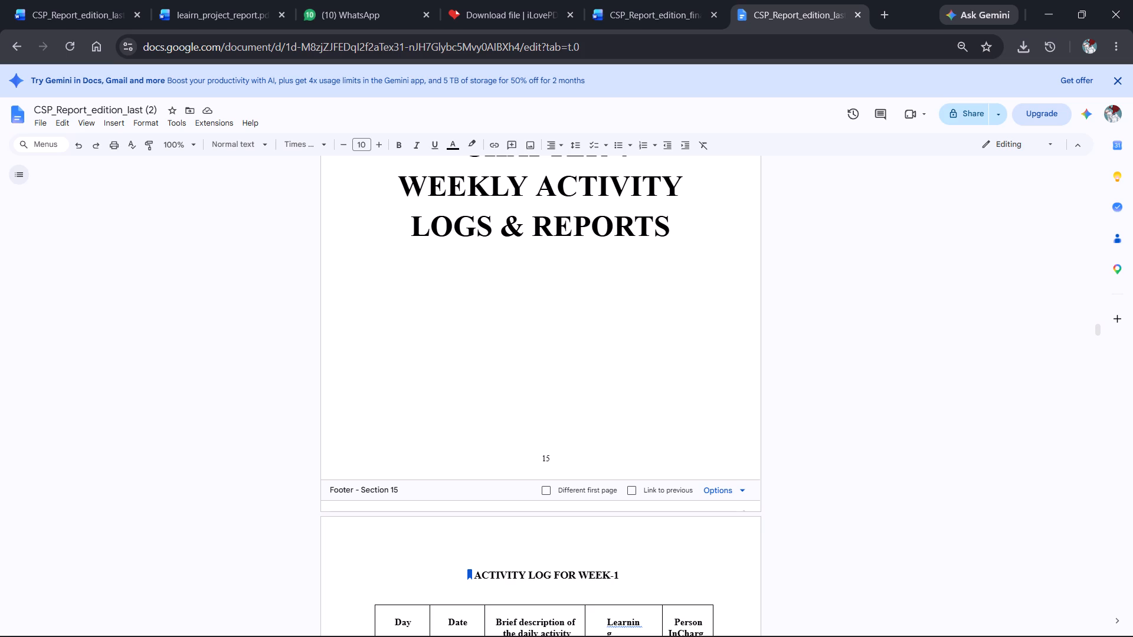
# Delete the leftover body-text page number "15" from the Chapter 4 title page.
pyautogui.click(568, 455)
pyautogui.press('BackSpace')
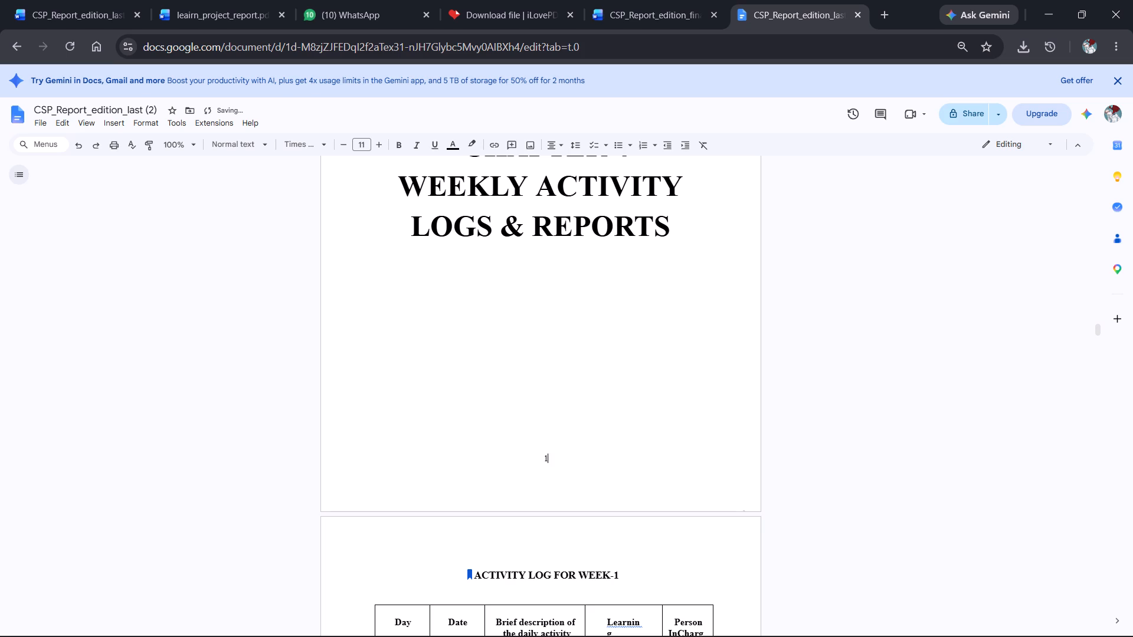
pyautogui.press('BackSpace')
pyautogui.press('BackSpace')
pyautogui.press('Down')
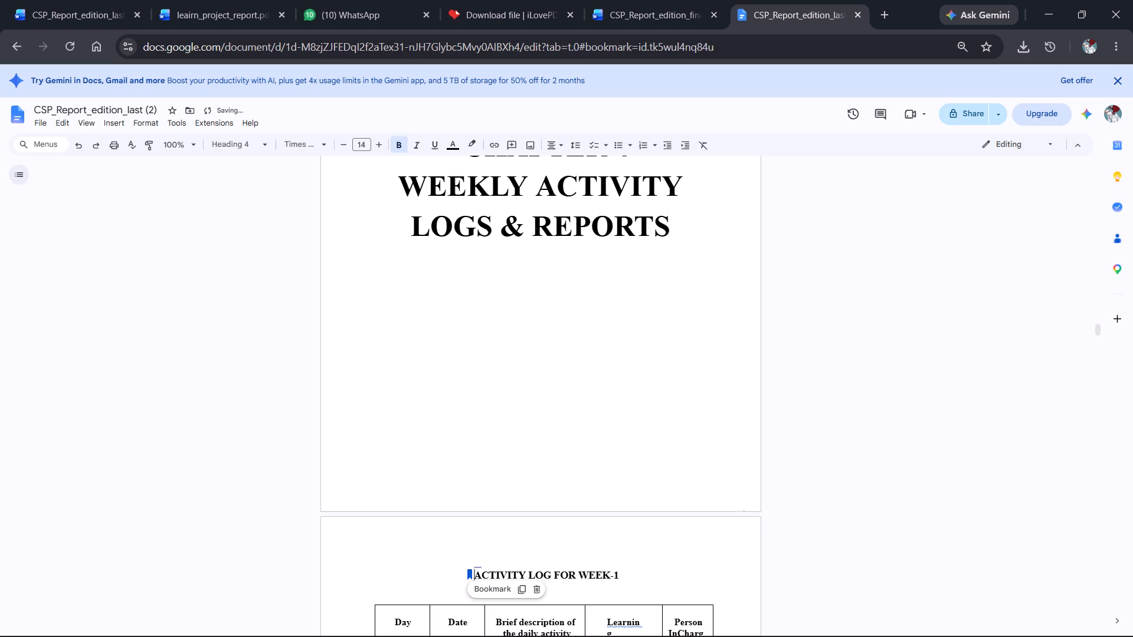
# Examine the footers and page numbers on the Week 1 and Week 2 activity log and report pages.
pyautogui.scroll(-11, 568, 455)
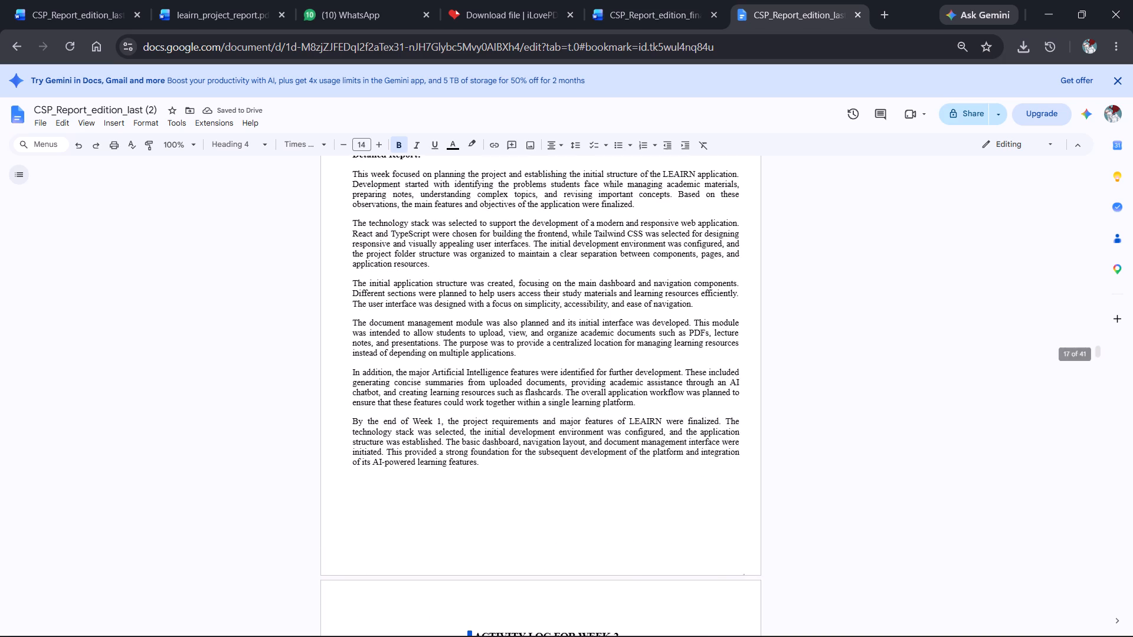
pyautogui.scroll(-7, 568, 455)
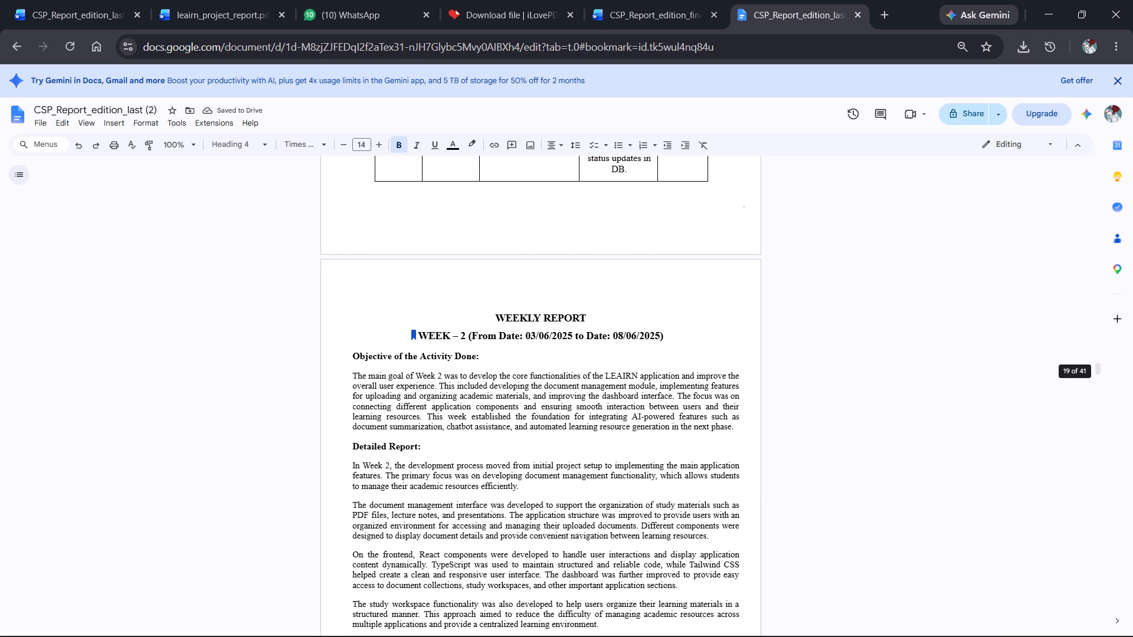
pyautogui.scroll(-4, 568, 455)
pyautogui.doubleClick(607, 558)
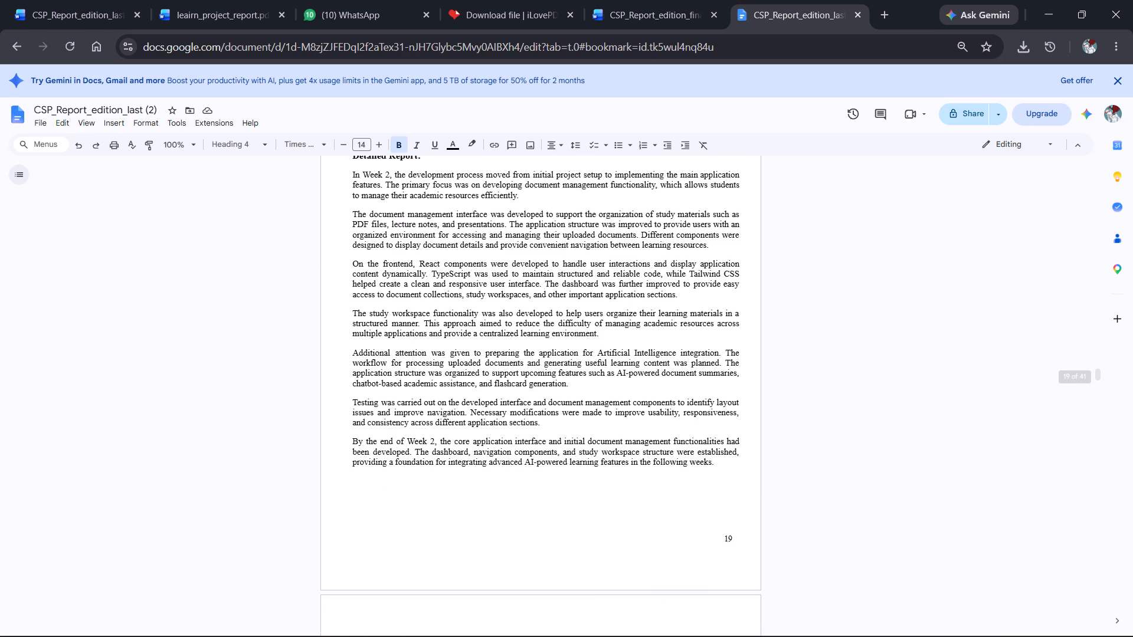
pyautogui.scroll(7, 607, 558)
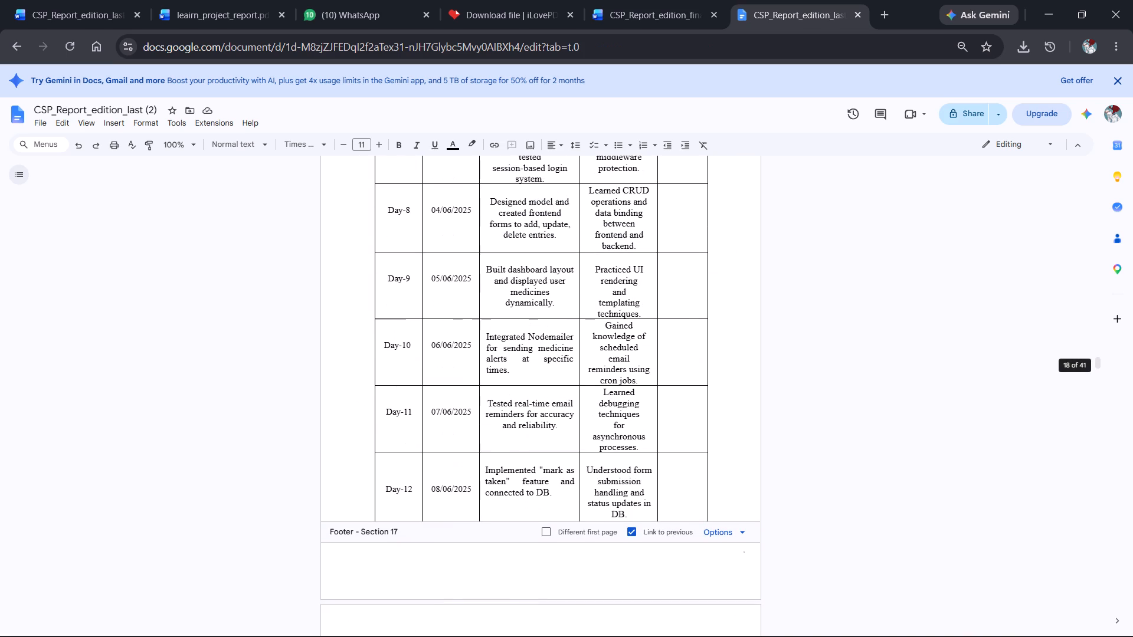
pyautogui.click(607, 558)
pyautogui.scroll(9, 677, 546)
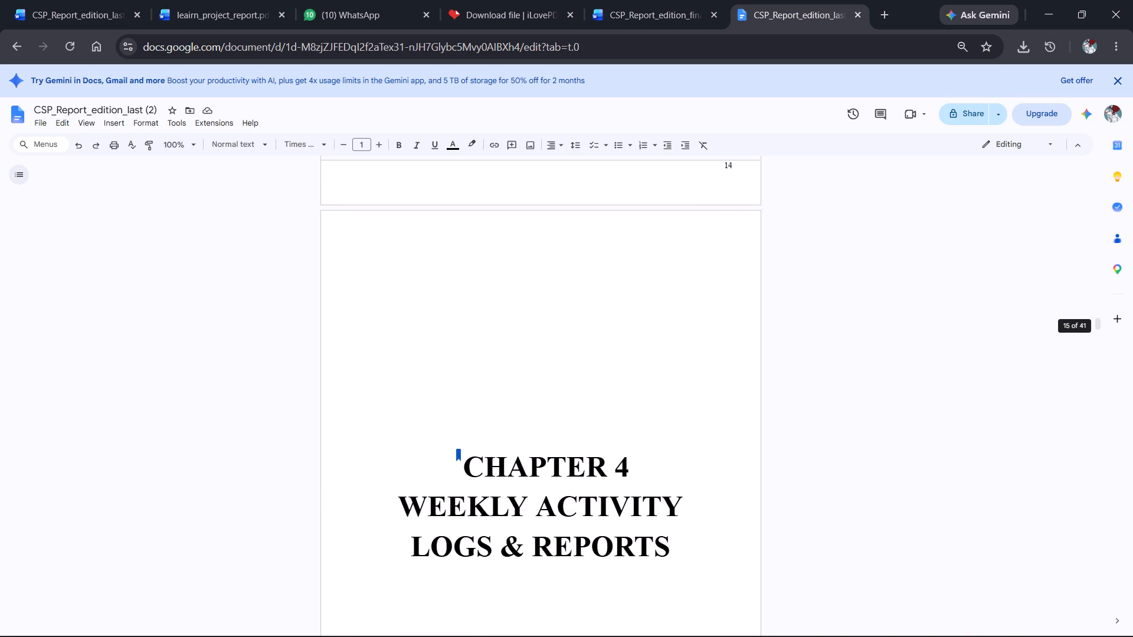
pyautogui.scroll(2, 677, 546)
# Unlink the Section 16 footer from the previous section and return to the body text.
pyautogui.scroll(-3, 677, 546)
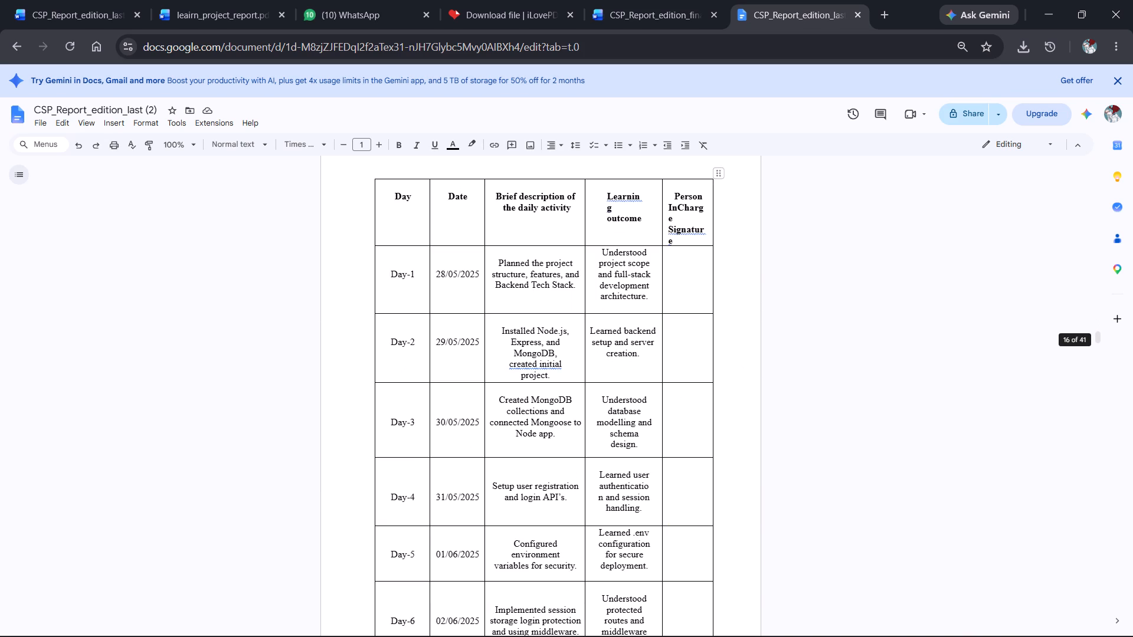
pyautogui.scroll(-5, 666, 451)
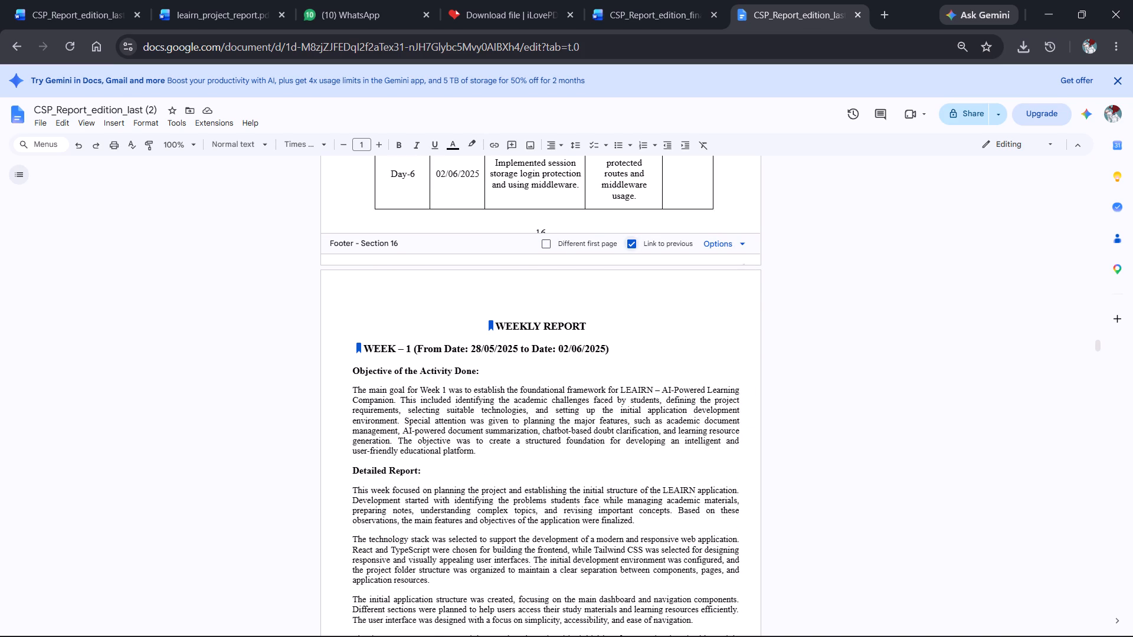
pyautogui.click(635, 242)
pyautogui.click(635, 242)
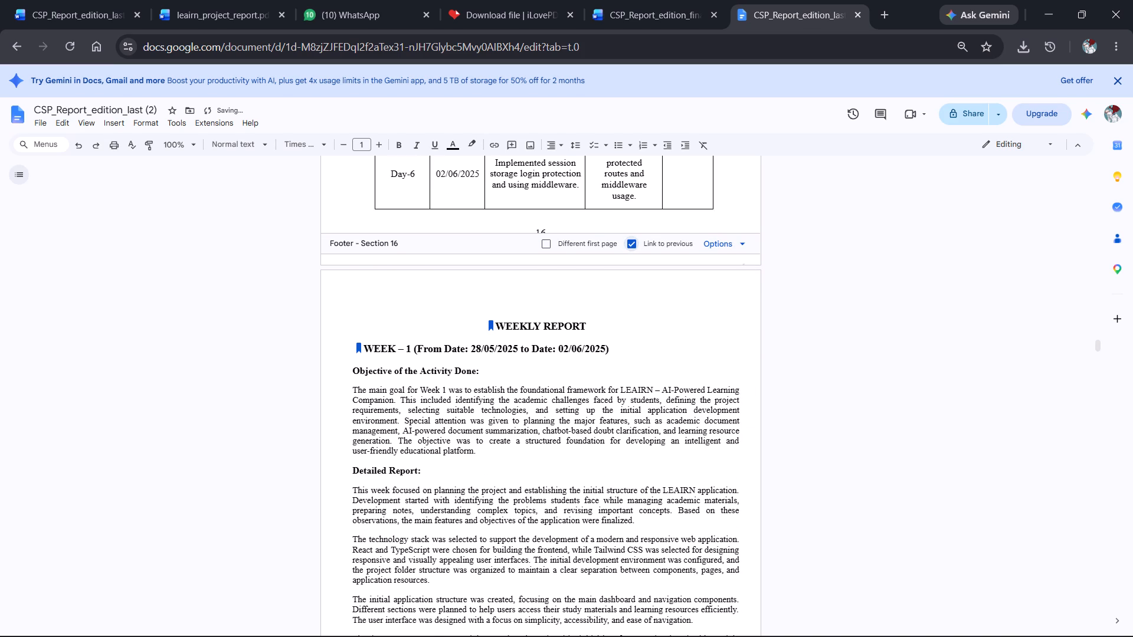
pyautogui.click(635, 242)
pyautogui.click(642, 307)
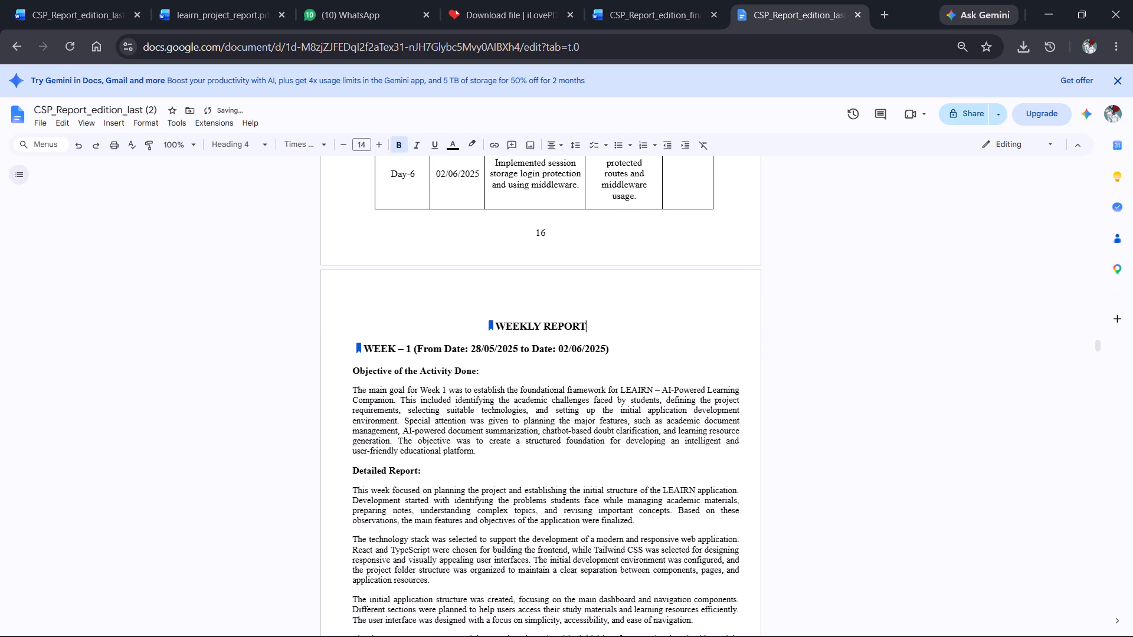
# Apply page numbers to Section 16 only, placed in the footer, shown on the first page and starting at 17.
pyautogui.scroll(-6, 642, 307)
pyautogui.click(659, 323)
pyautogui.scroll(-9, 659, 323)
pyautogui.scroll(1, 614, 295)
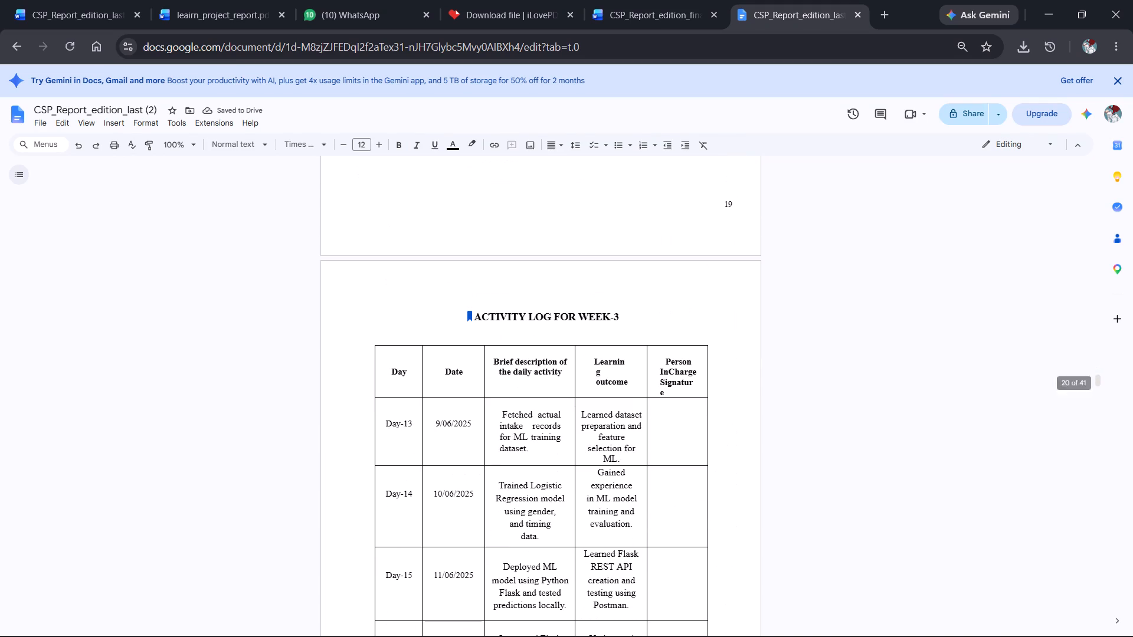
pyautogui.doubleClick(632, 235)
pyautogui.scroll(4, 632, 235)
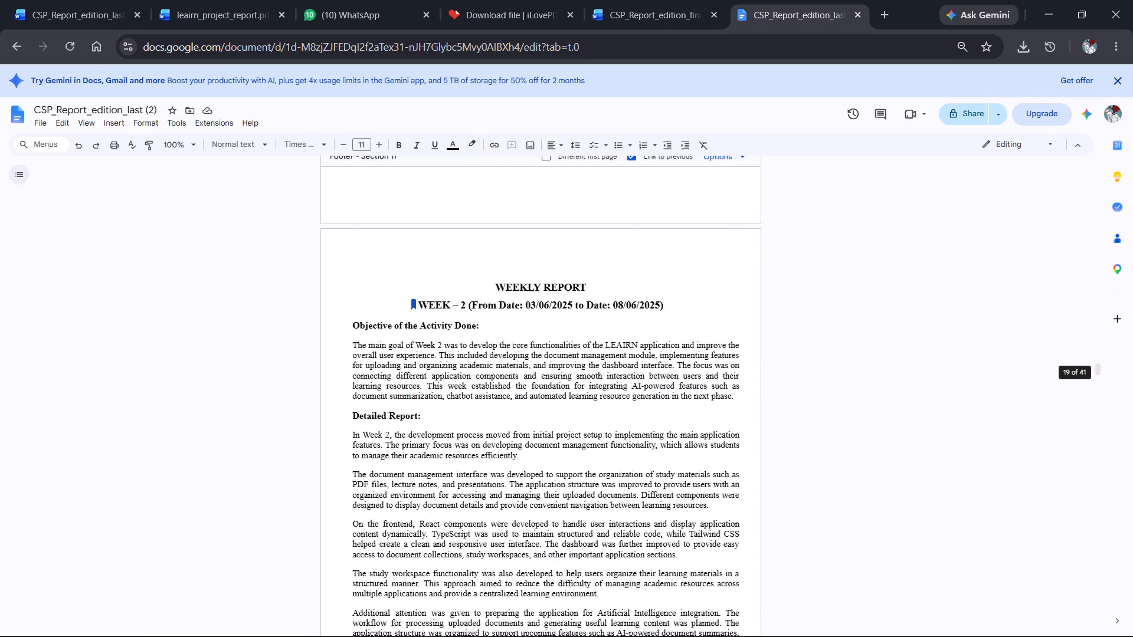
pyautogui.scroll(6, 632, 235)
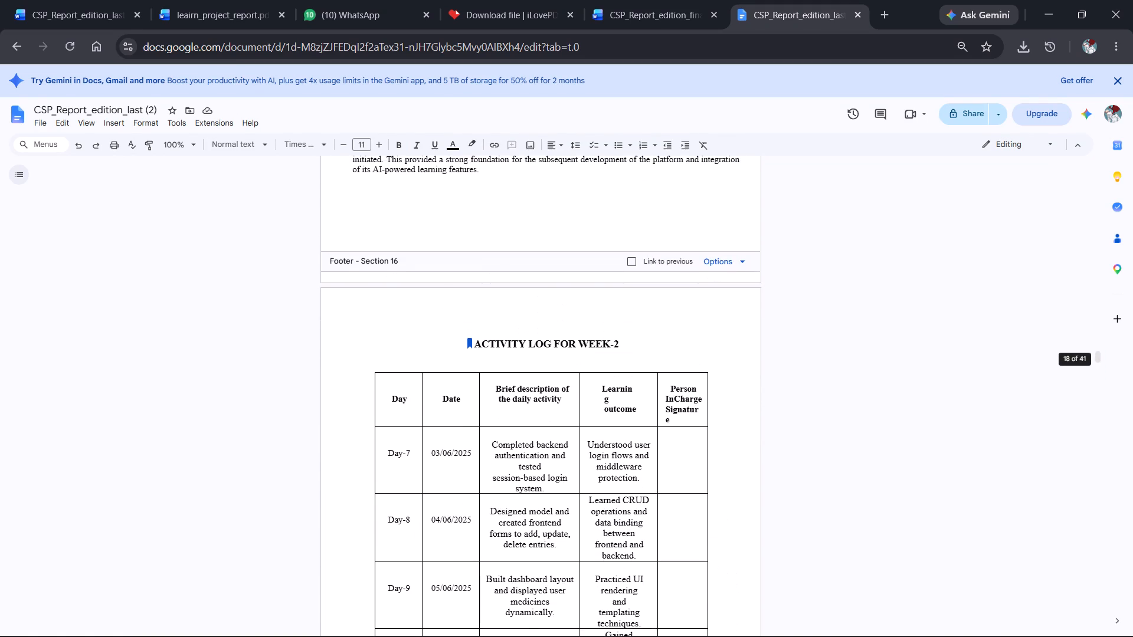
pyautogui.click(731, 261)
pyautogui.click(725, 325)
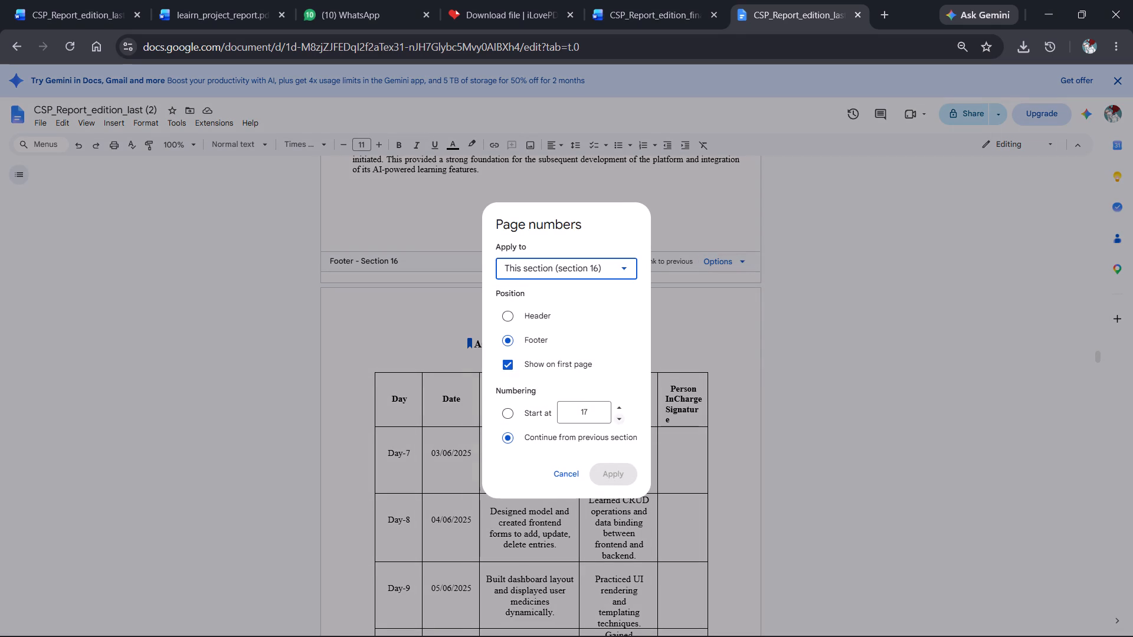
pyautogui.click(615, 417)
pyautogui.click(619, 402)
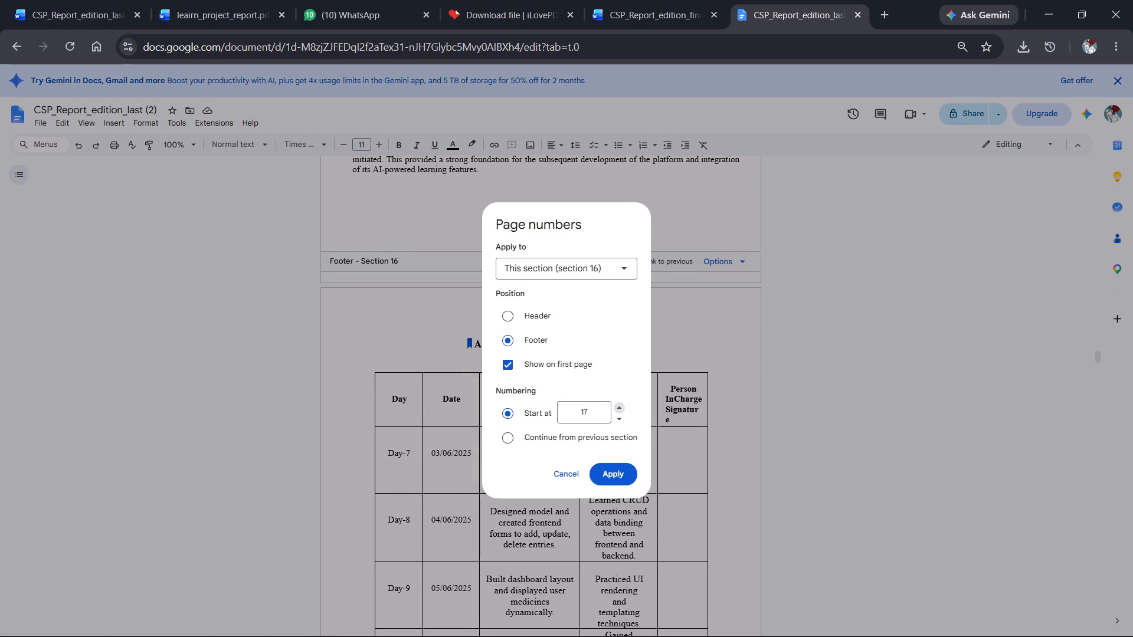
pyautogui.click(614, 475)
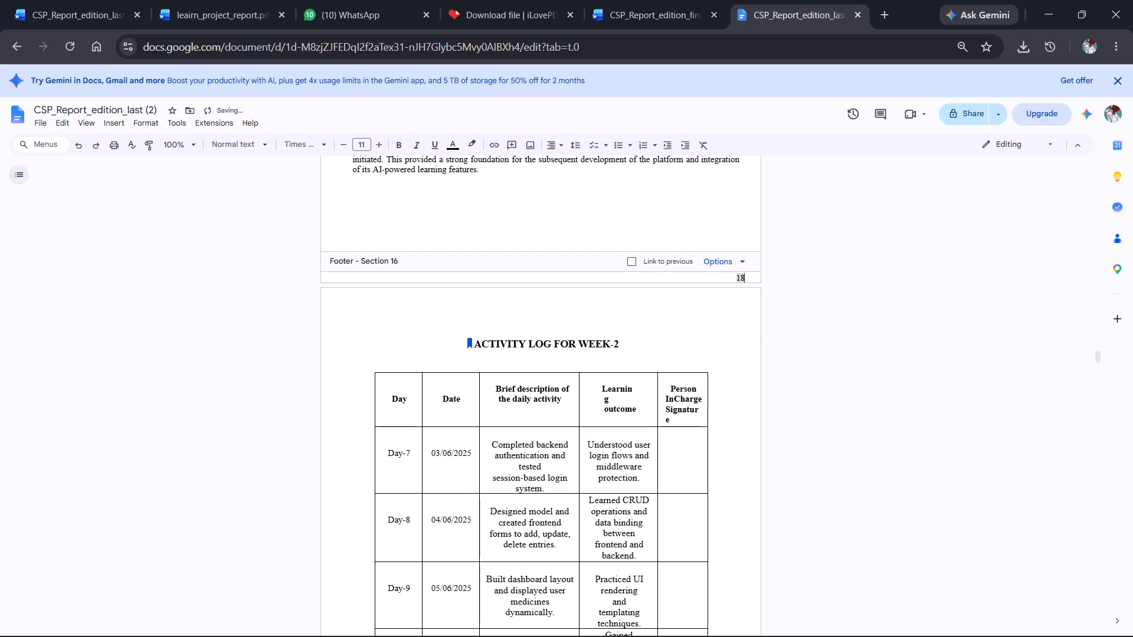
pyautogui.click(816, 336)
# Check the page numbering between the Week 2 report and the pages before Chapter 4, including the Week 1 activity log.
pyautogui.scroll(-6, 816, 336)
pyautogui.scroll(1, 816, 336)
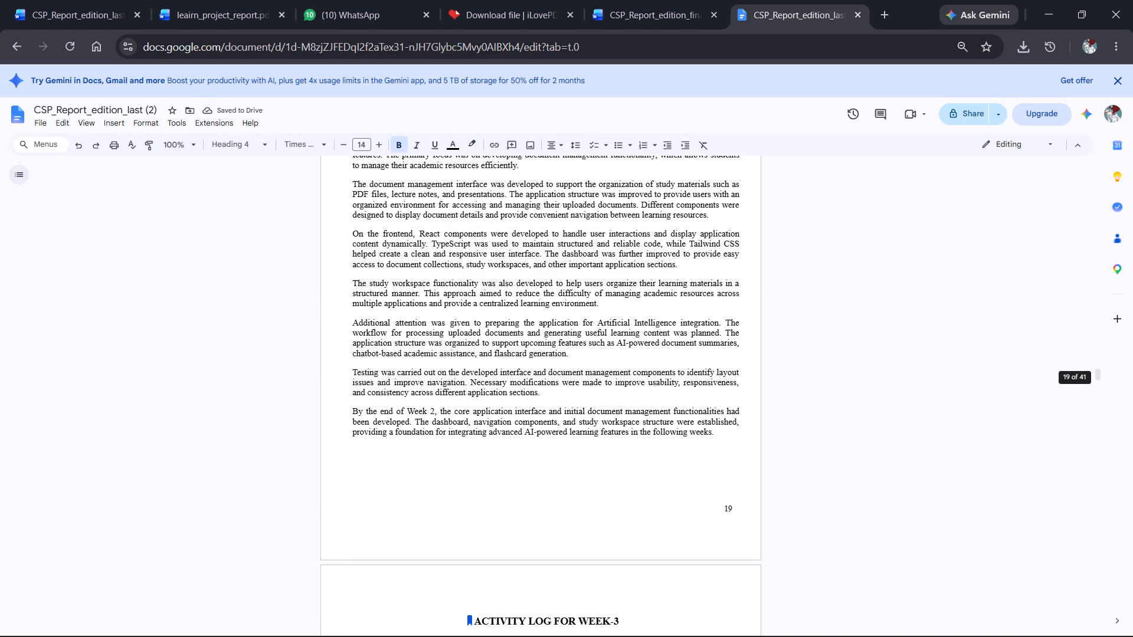
pyautogui.scroll(1, 816, 336)
pyautogui.scroll(-4, 816, 336)
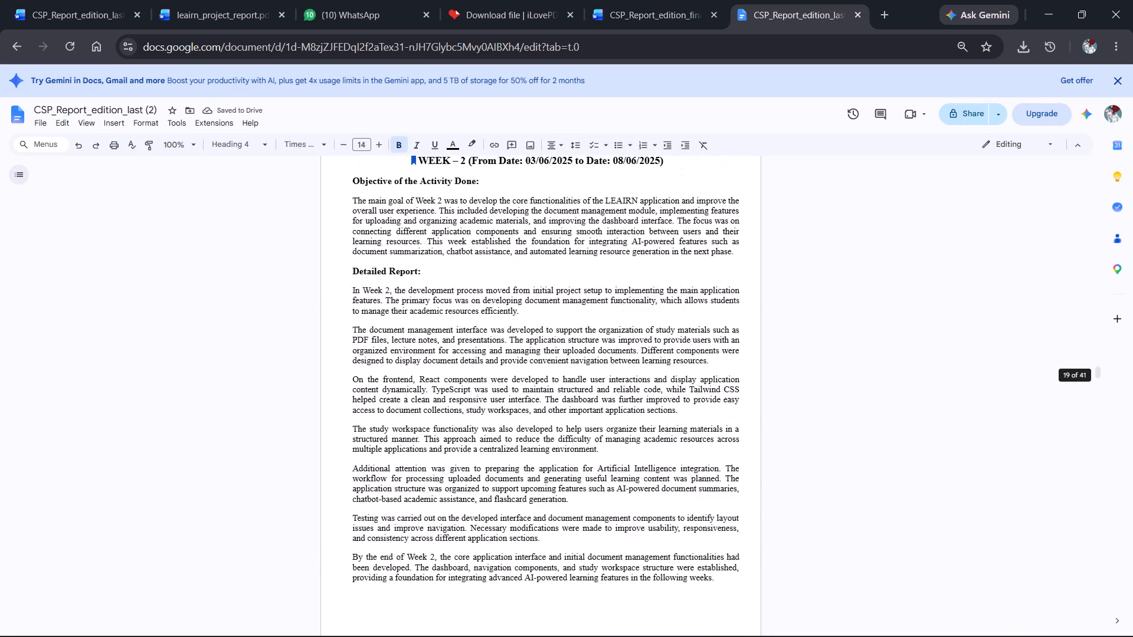
pyautogui.scroll(6, 816, 336)
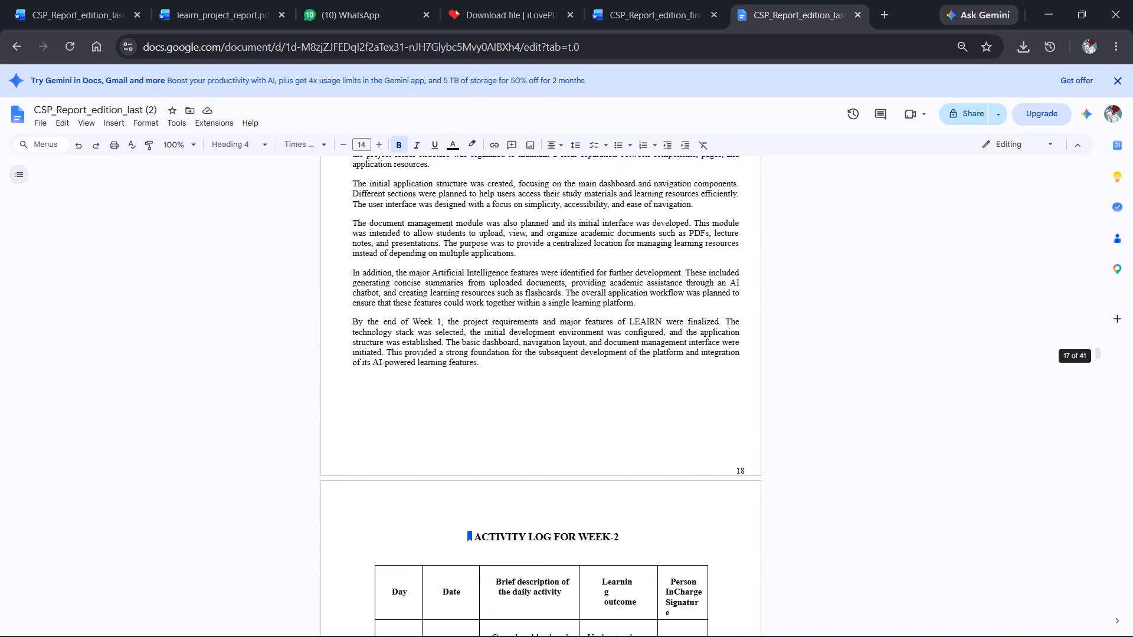
pyautogui.scroll(3, 816, 336)
pyautogui.scroll(-1, 816, 336)
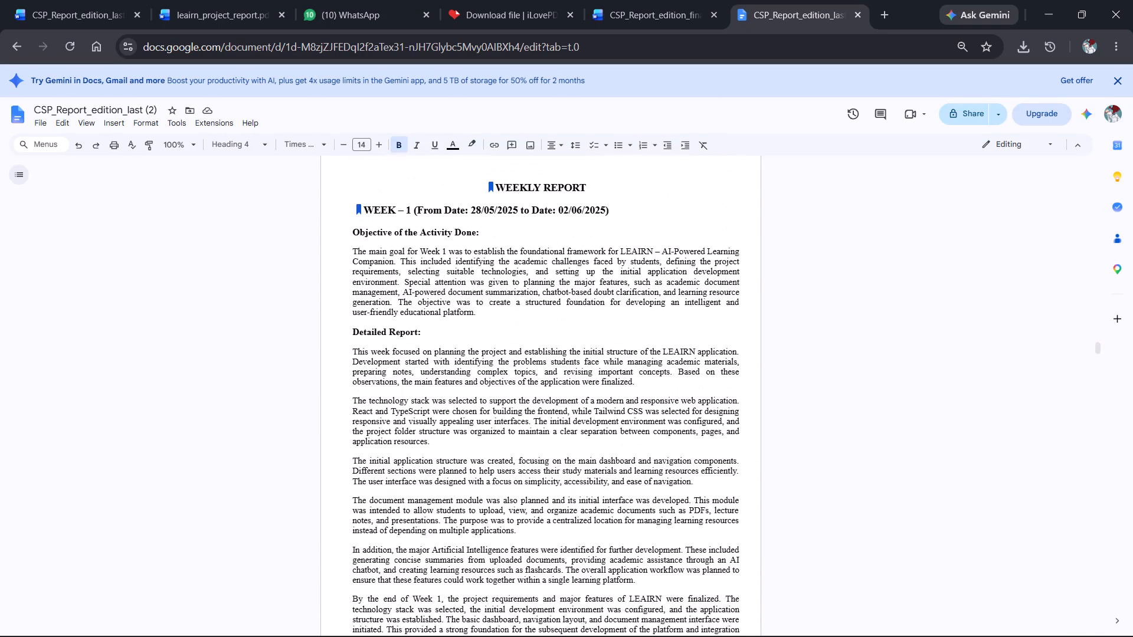
pyautogui.scroll(1, 816, 336)
pyautogui.scroll(-1, 816, 336)
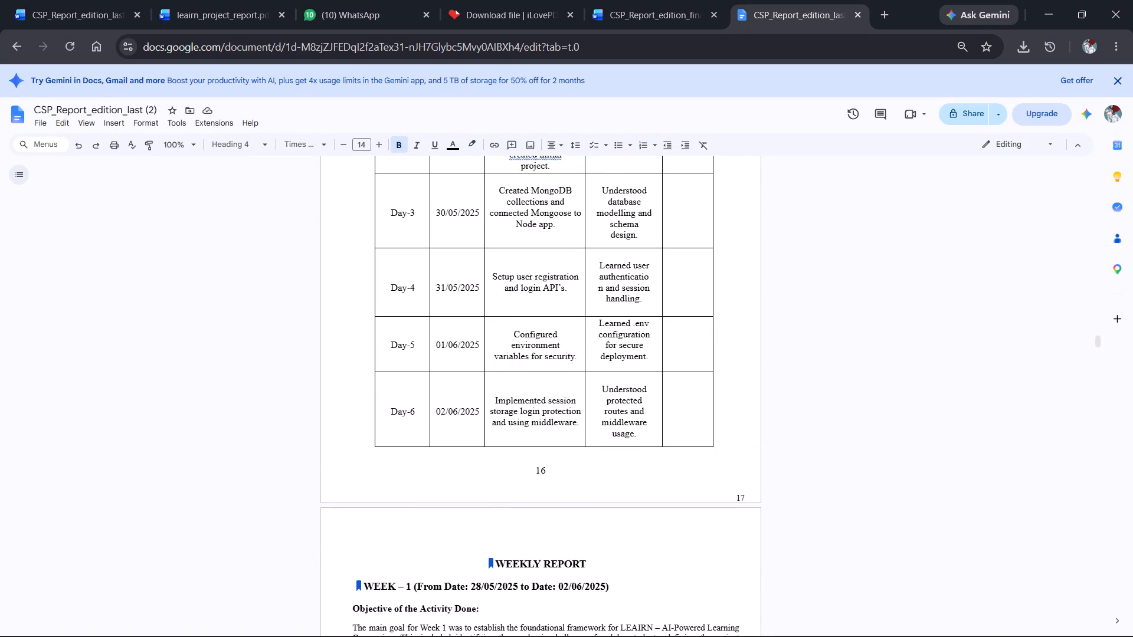
pyautogui.scroll(7, 740, 495)
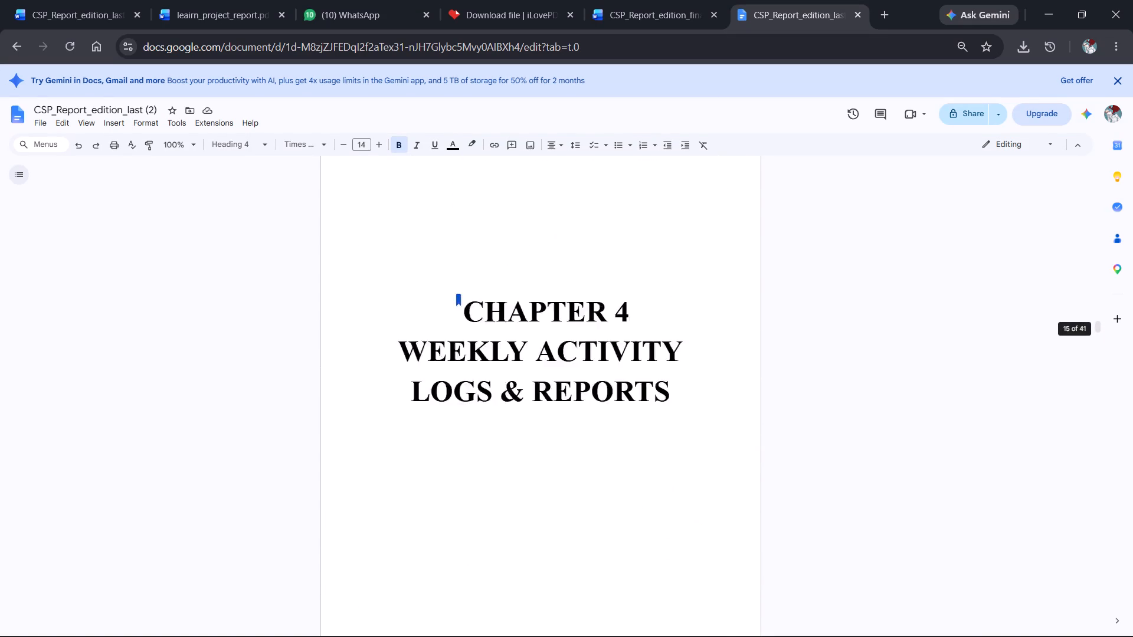
pyautogui.scroll(3, 740, 495)
pyautogui.scroll(-1, 740, 495)
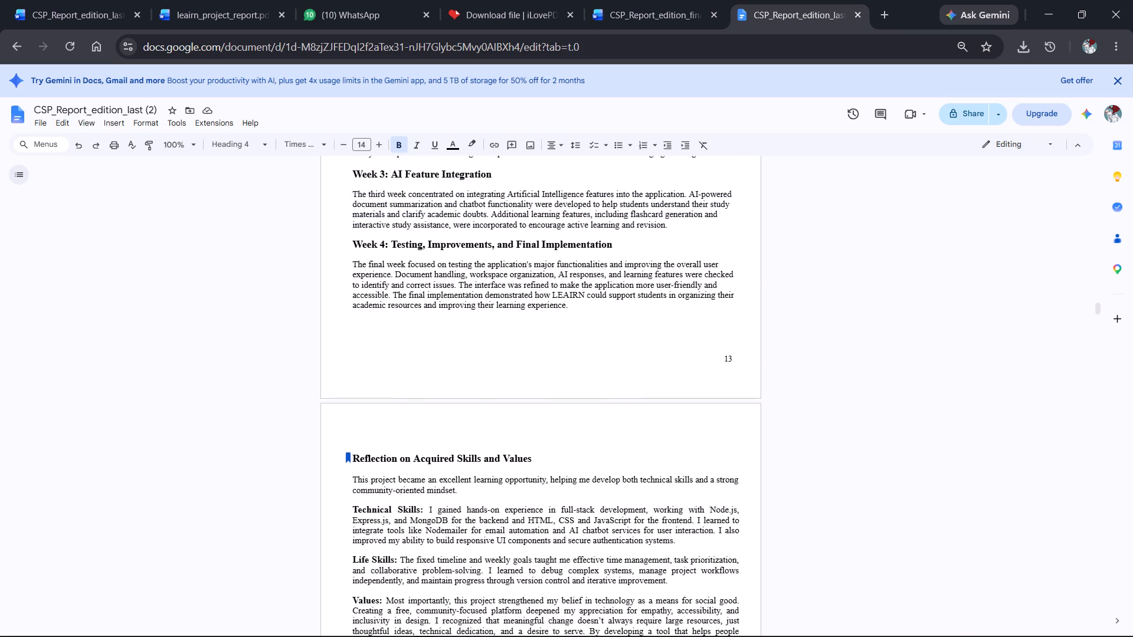
pyautogui.scroll(-1, 740, 495)
pyautogui.scroll(4, 740, 495)
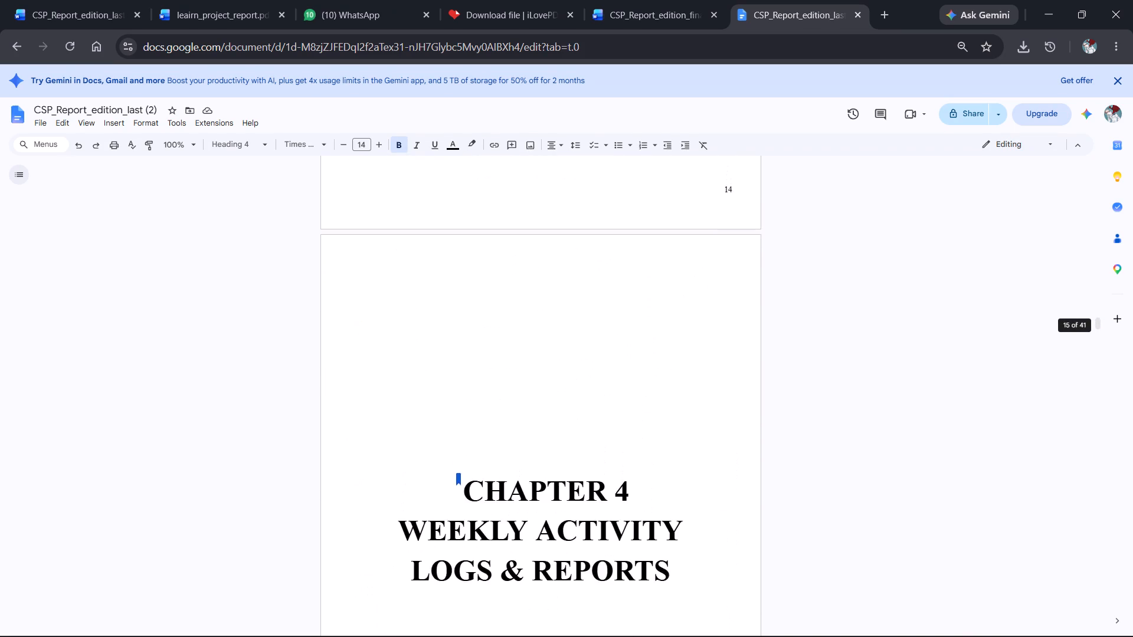
pyautogui.scroll(-1, 740, 495)
pyautogui.scroll(2, 740, 495)
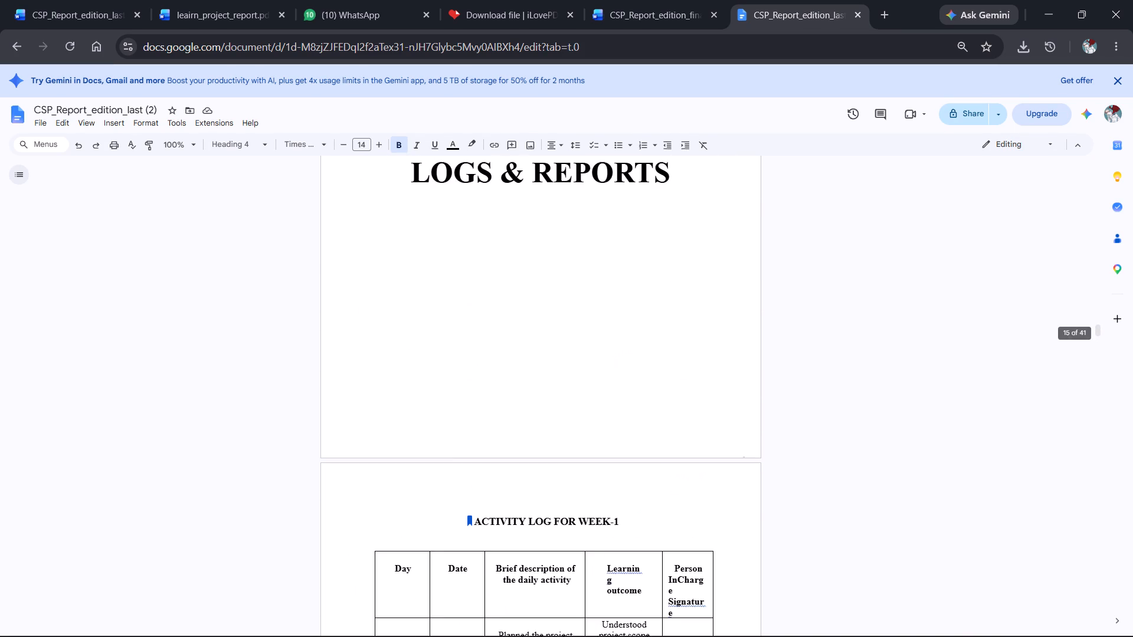
pyautogui.scroll(1, 740, 495)
pyautogui.scroll(-5, 740, 495)
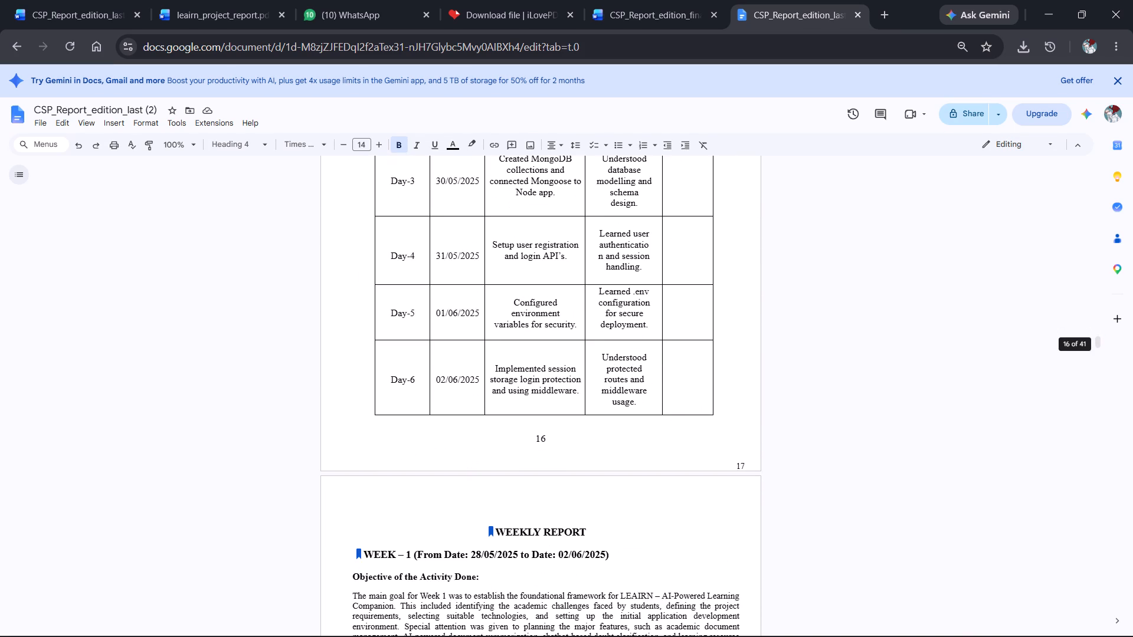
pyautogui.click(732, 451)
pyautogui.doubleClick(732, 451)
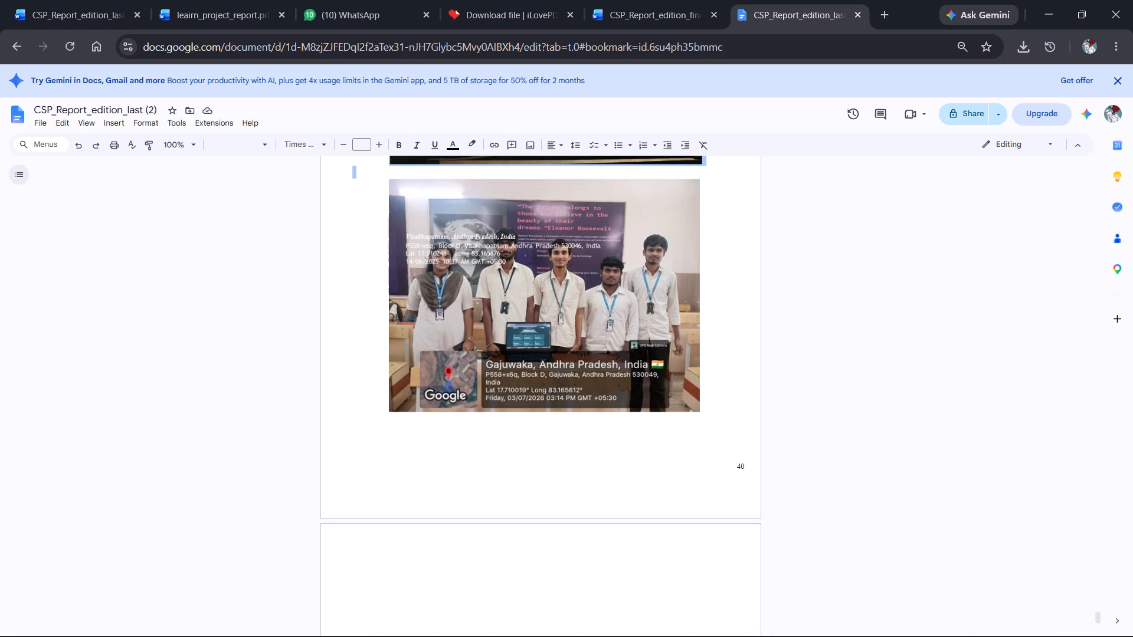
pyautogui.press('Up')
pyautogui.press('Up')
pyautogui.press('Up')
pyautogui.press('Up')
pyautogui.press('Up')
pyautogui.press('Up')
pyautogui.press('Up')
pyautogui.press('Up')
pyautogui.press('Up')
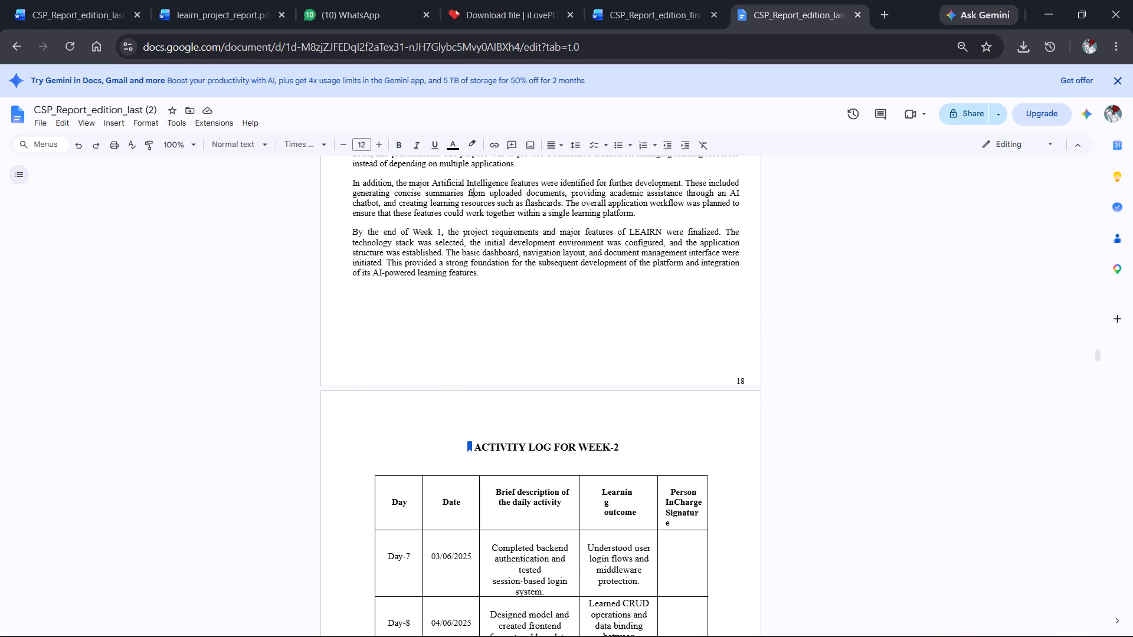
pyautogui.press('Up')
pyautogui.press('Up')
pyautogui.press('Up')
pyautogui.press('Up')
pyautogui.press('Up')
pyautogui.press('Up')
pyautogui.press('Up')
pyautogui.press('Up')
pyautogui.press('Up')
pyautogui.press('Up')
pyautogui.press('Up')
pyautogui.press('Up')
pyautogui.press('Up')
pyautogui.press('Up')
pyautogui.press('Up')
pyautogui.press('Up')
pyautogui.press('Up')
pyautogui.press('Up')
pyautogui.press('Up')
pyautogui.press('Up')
# Set the Section 16 footer page numbering on the Week 1 activity log page to start at 16.
pyautogui.scroll(3, 737, 448)
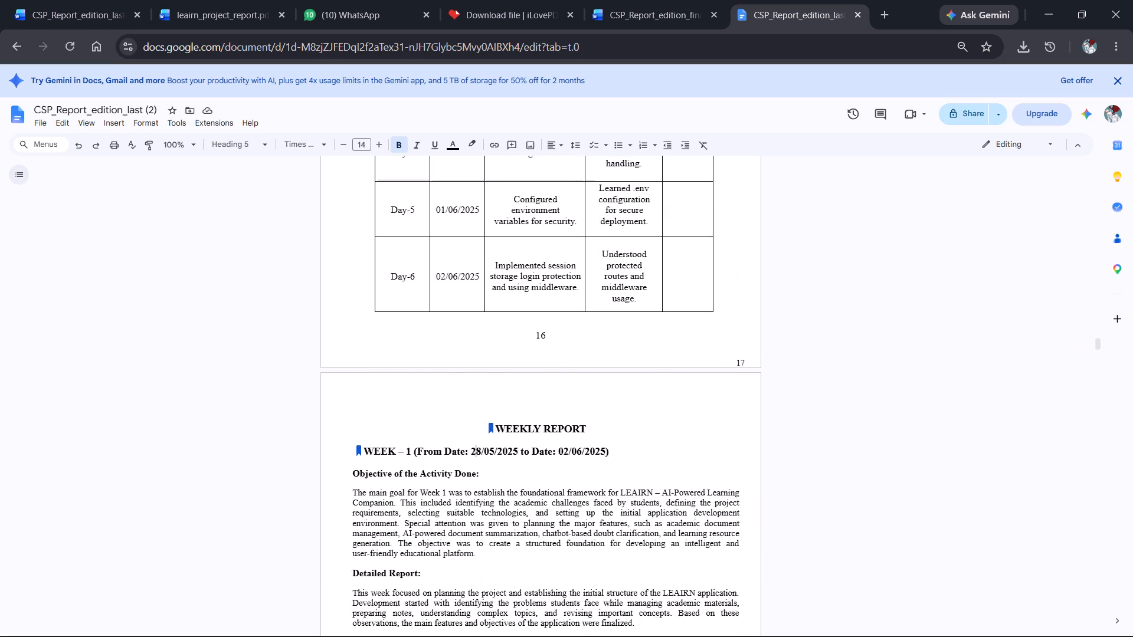
pyautogui.scroll(8, 737, 448)
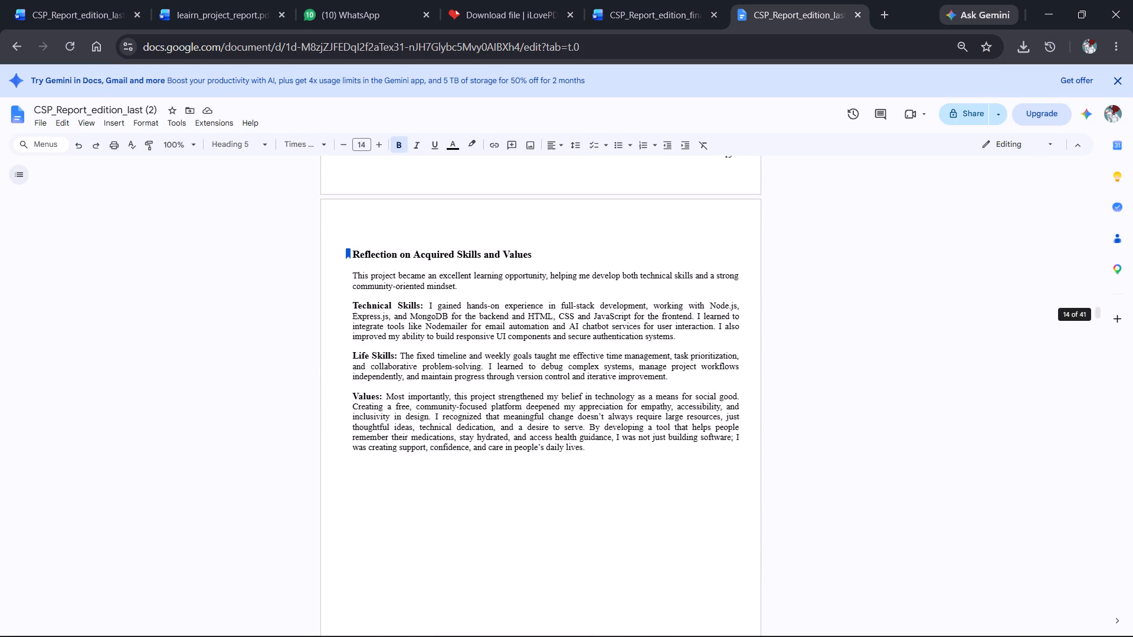
pyautogui.scroll(-6, 737, 448)
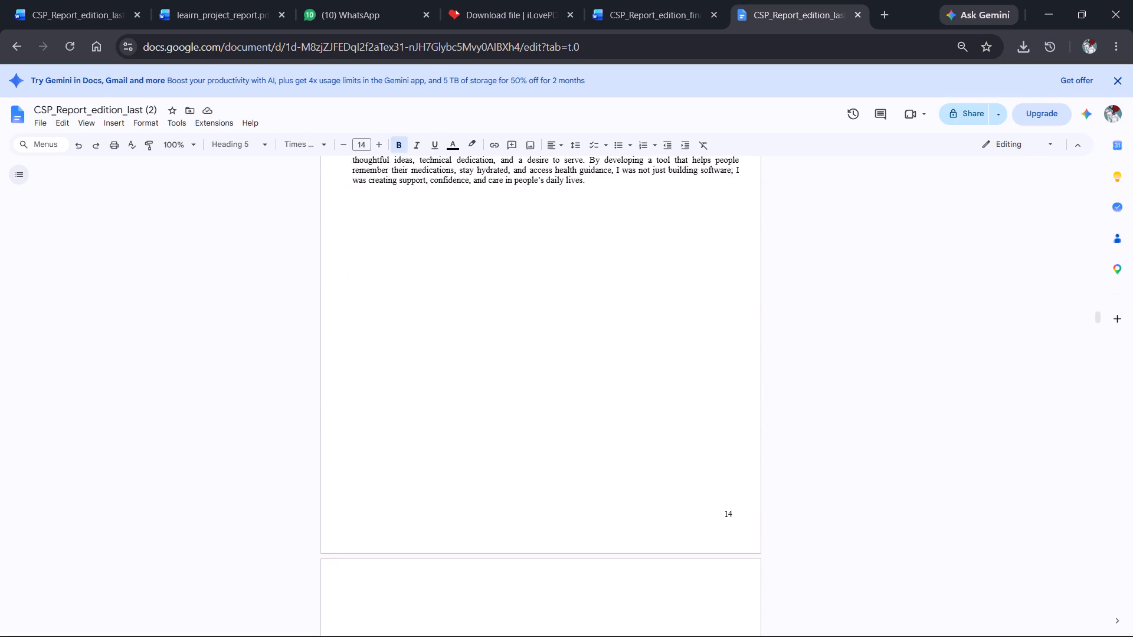
pyautogui.scroll(-6, 737, 448)
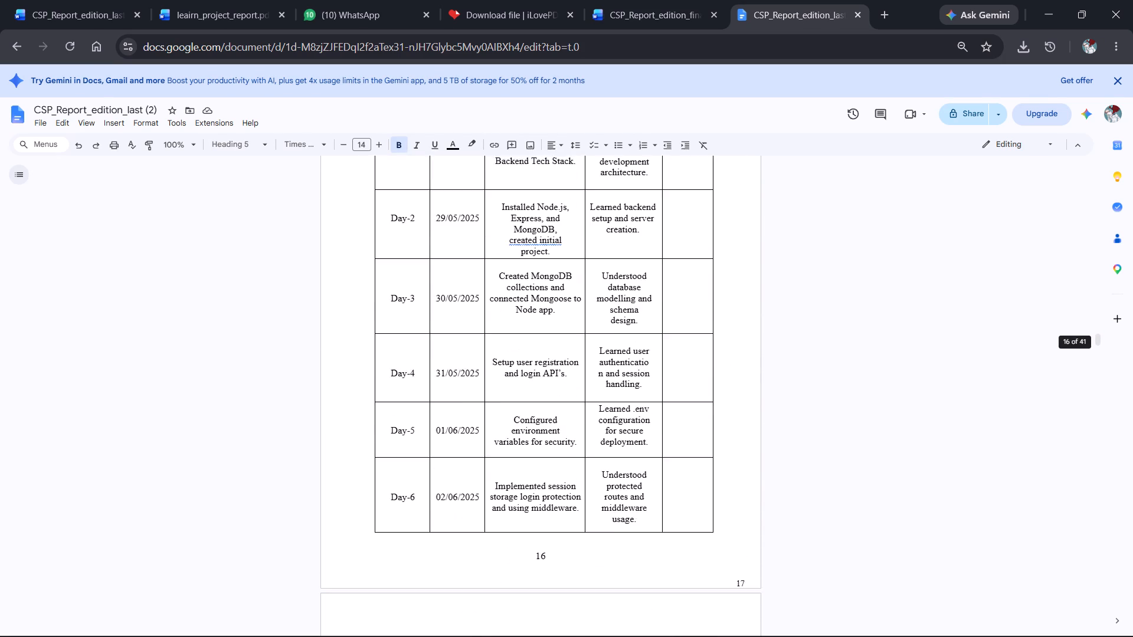
pyautogui.scroll(-2, 737, 448)
pyautogui.click(745, 480)
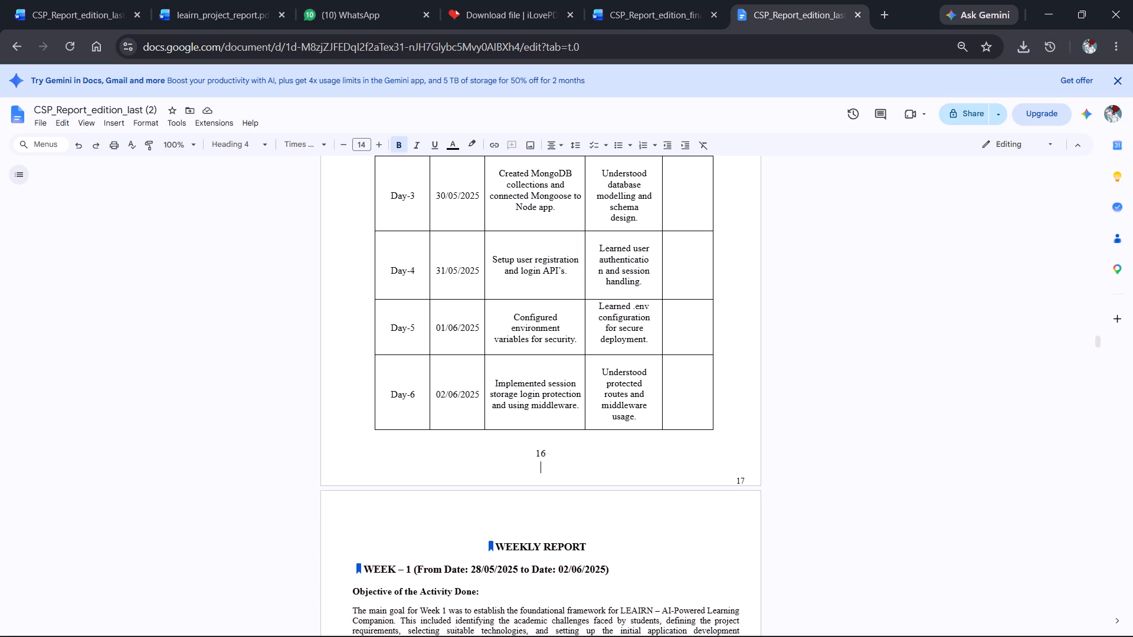
pyautogui.doubleClick(745, 480)
pyautogui.click(728, 472)
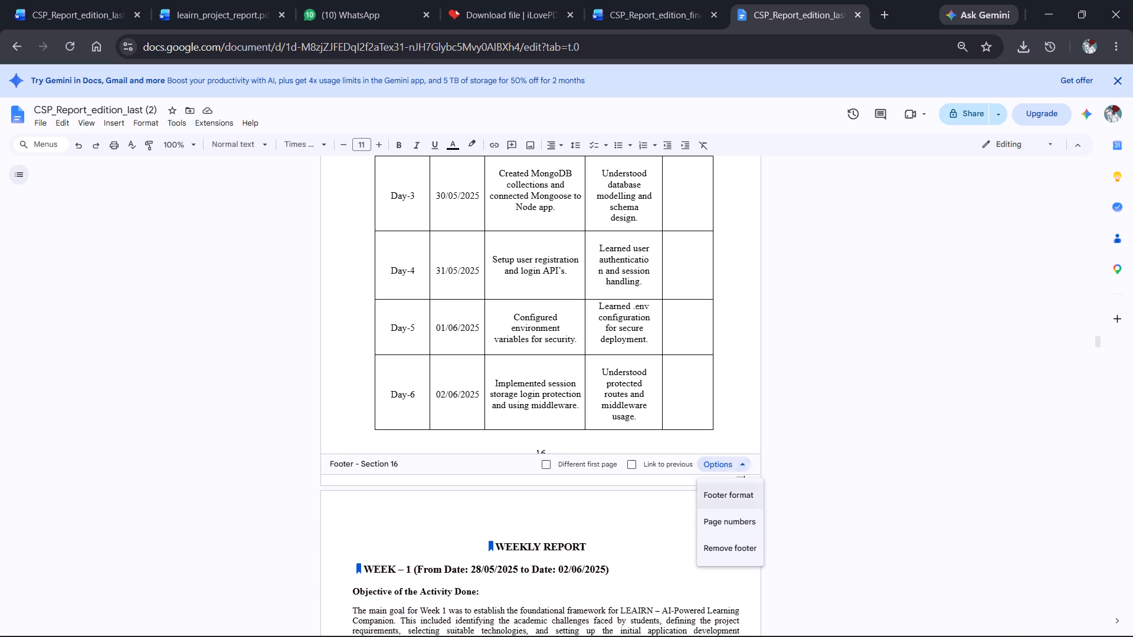
pyautogui.click(733, 519)
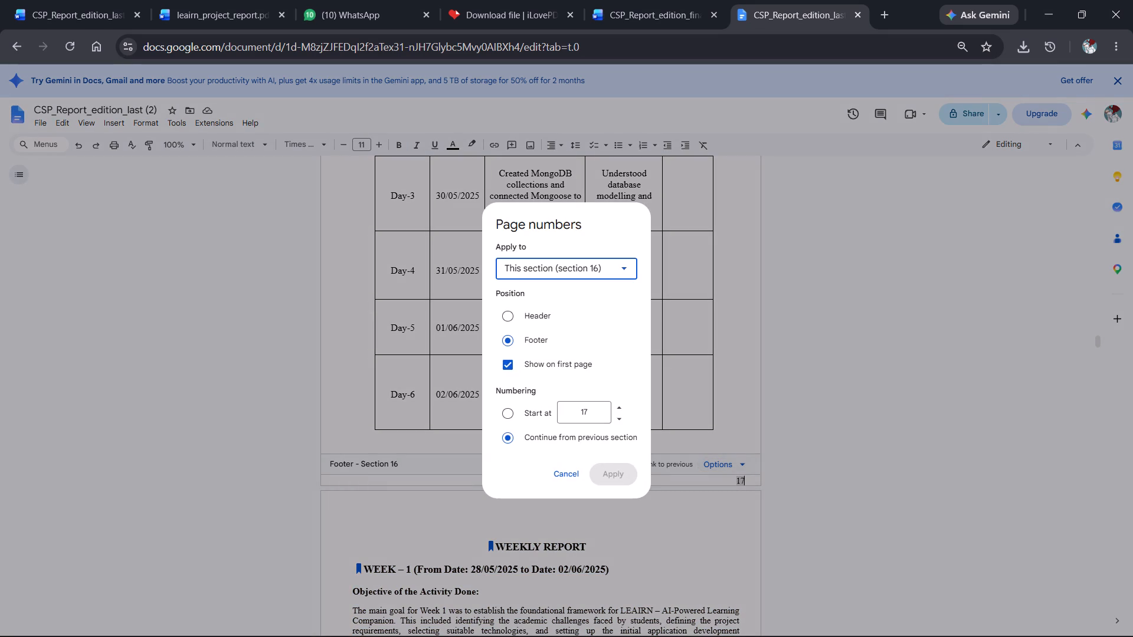
pyautogui.click(621, 404)
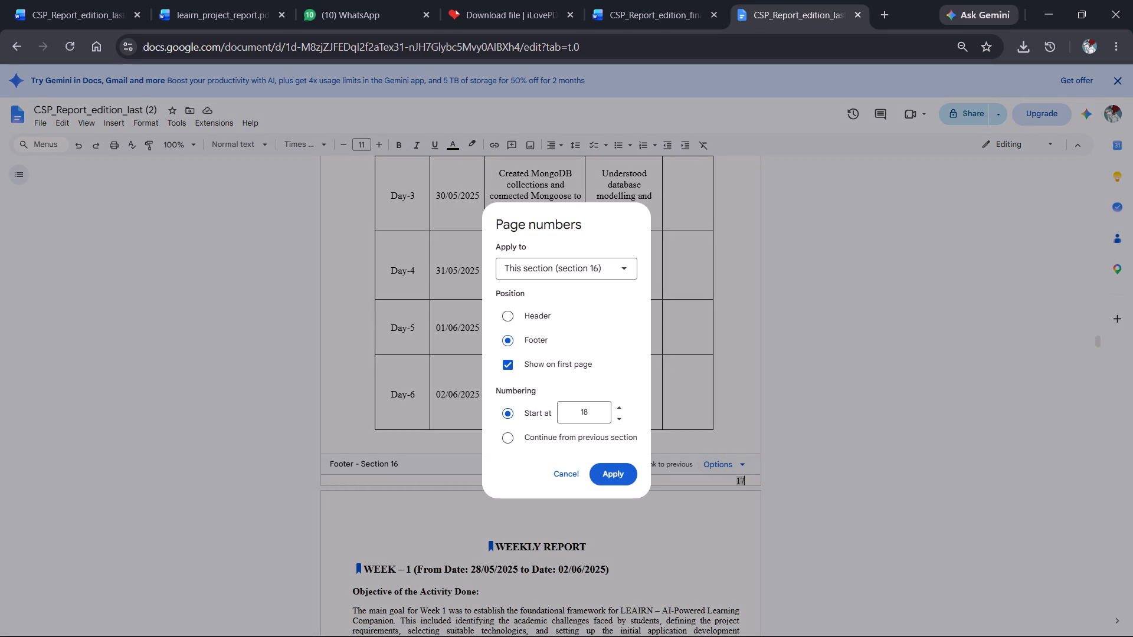
pyautogui.doubleClick(621, 420)
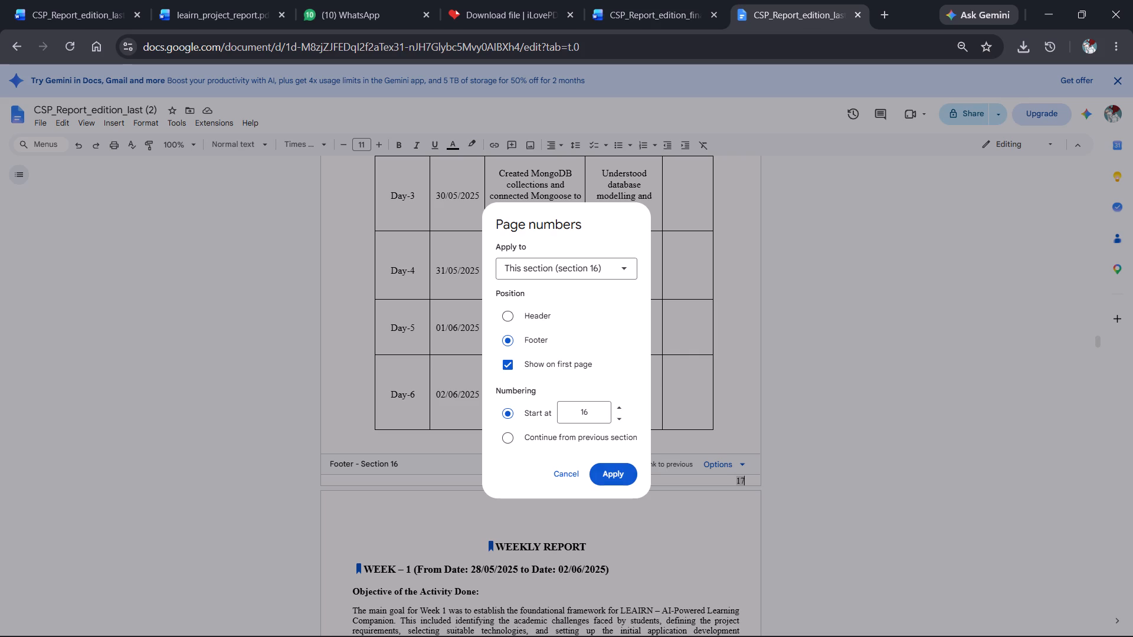
pyautogui.click(614, 468)
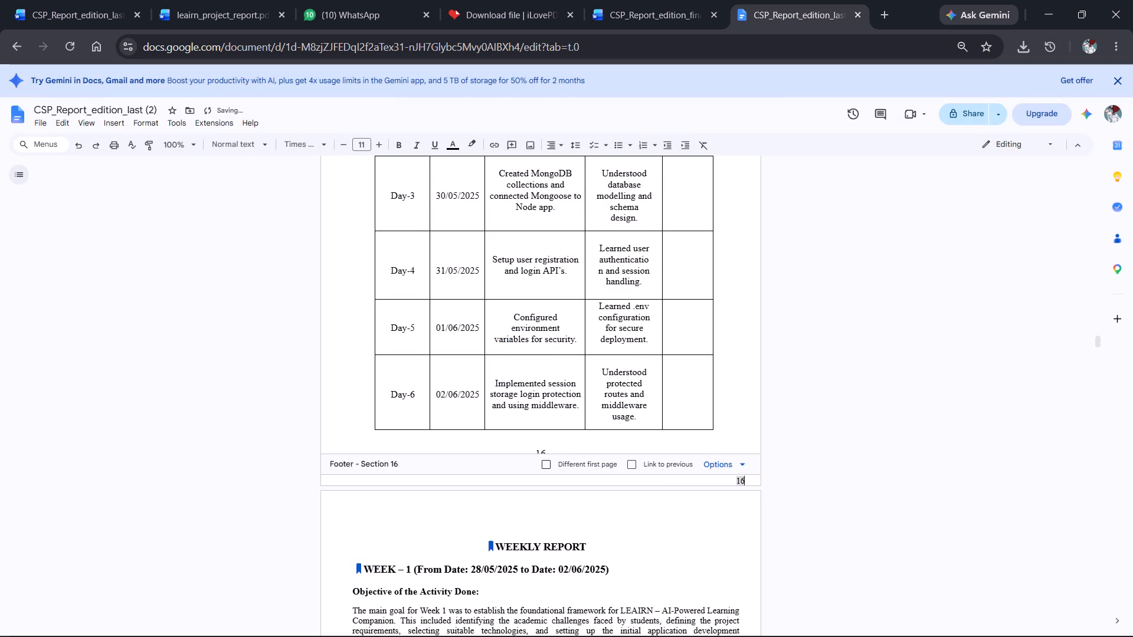
# Delete the leftover centred 16 in the body text below the Week 1 activity log table.
pyautogui.click(571, 445)
pyautogui.press('BackSpace')
pyautogui.press('BackSpace')
# Check the footer page numbers from the Week 1 report through the Week 4 activity log.
pyautogui.scroll(-2, 571, 445)
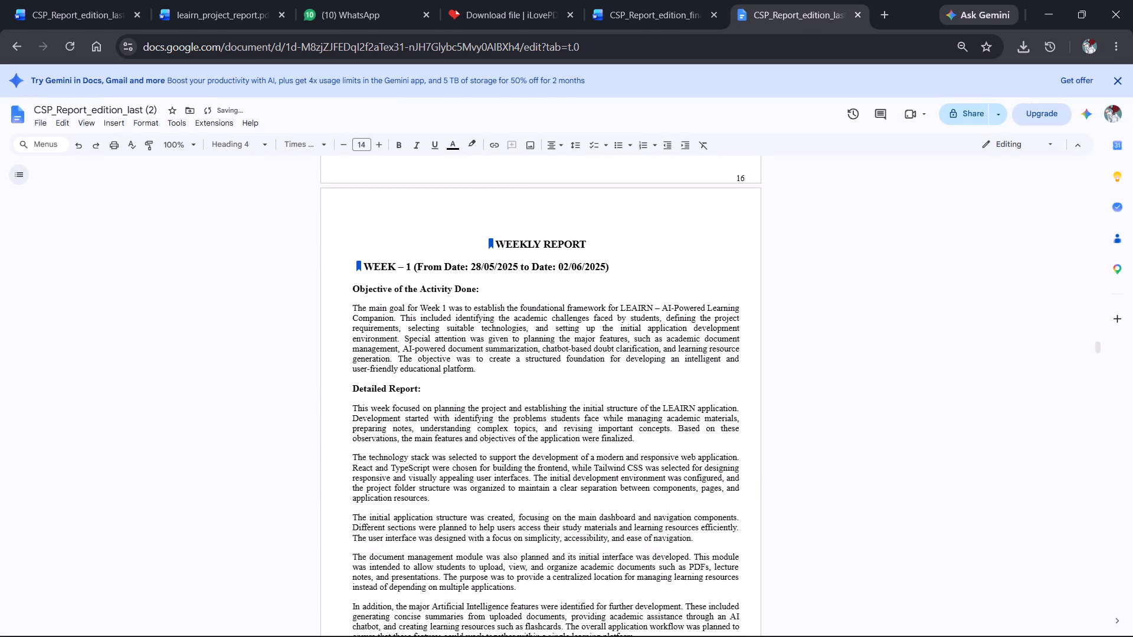
pyautogui.scroll(-3, 571, 445)
pyautogui.scroll(-7, 590, 547)
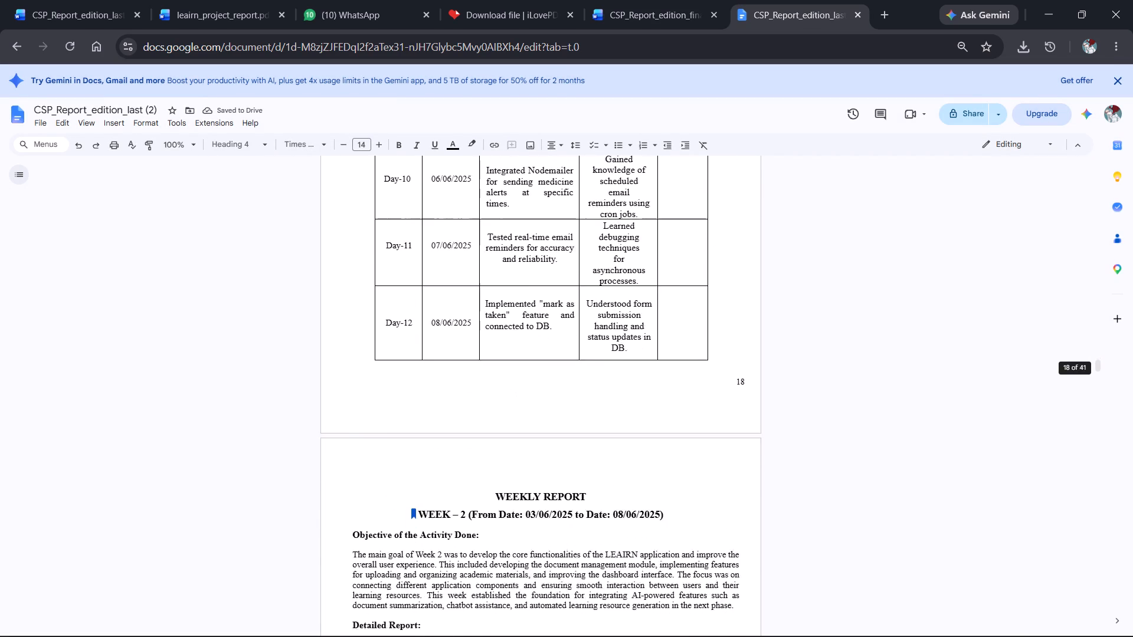
pyautogui.scroll(-8, 590, 547)
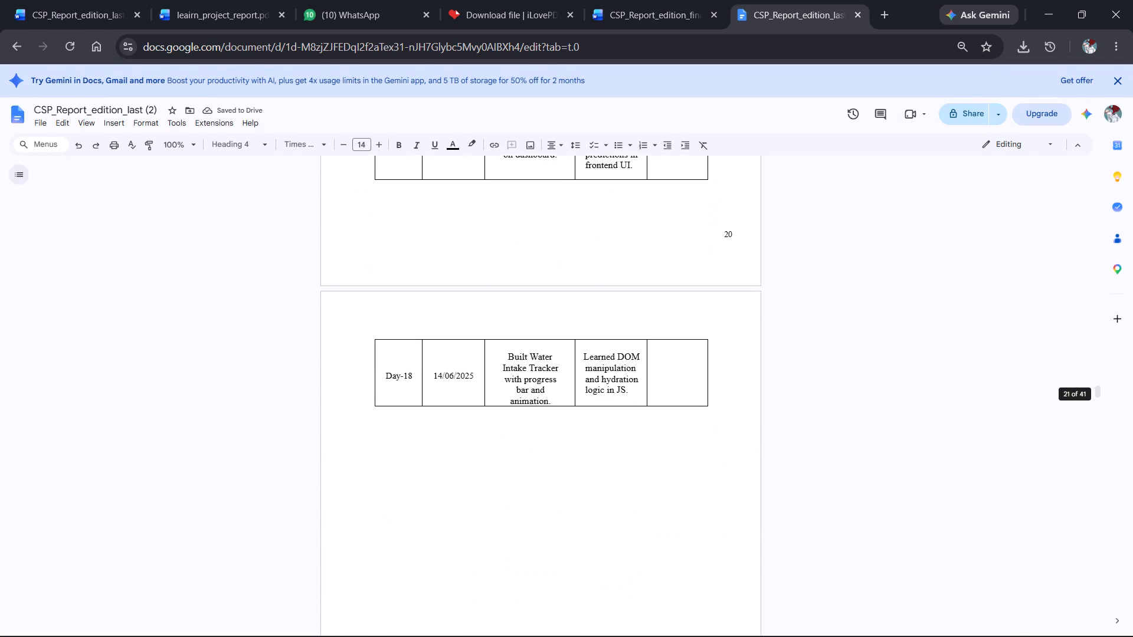
pyautogui.scroll(-9, 590, 547)
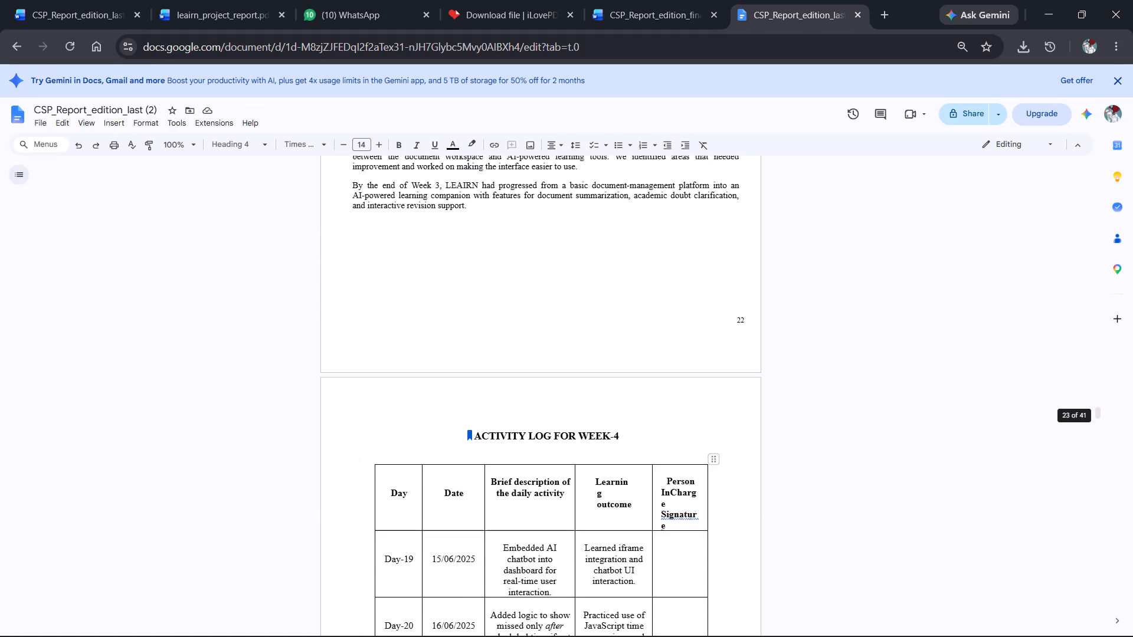
pyautogui.scroll(-1, 590, 547)
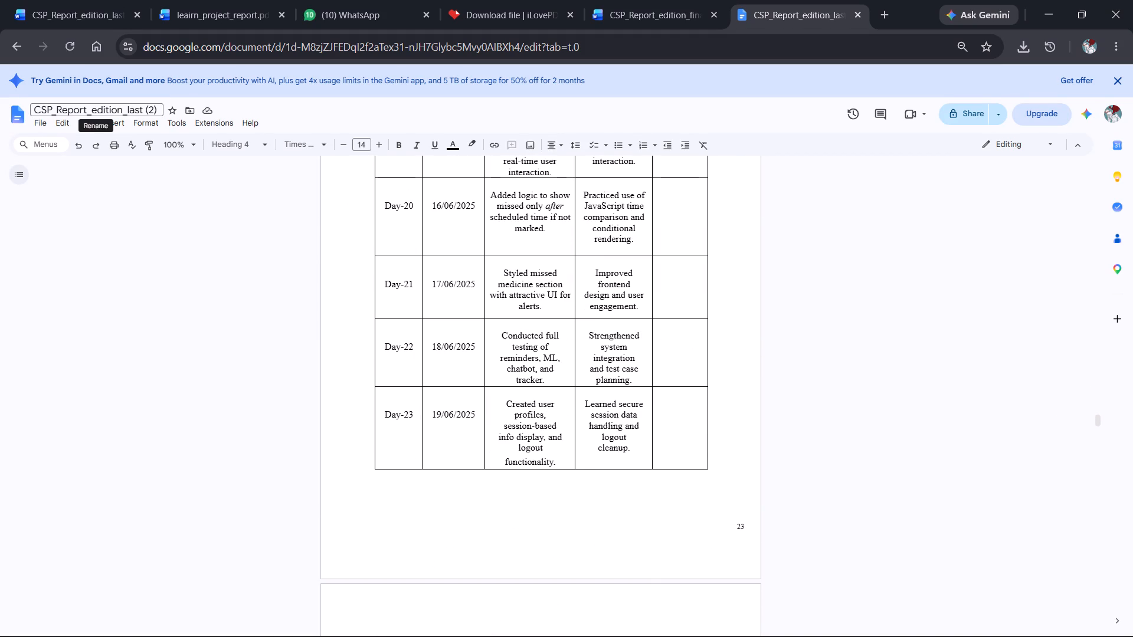
# Rename the document as CSP_report_final, dropping the (2) suffix.
pyautogui.doubleClick(111, 111)
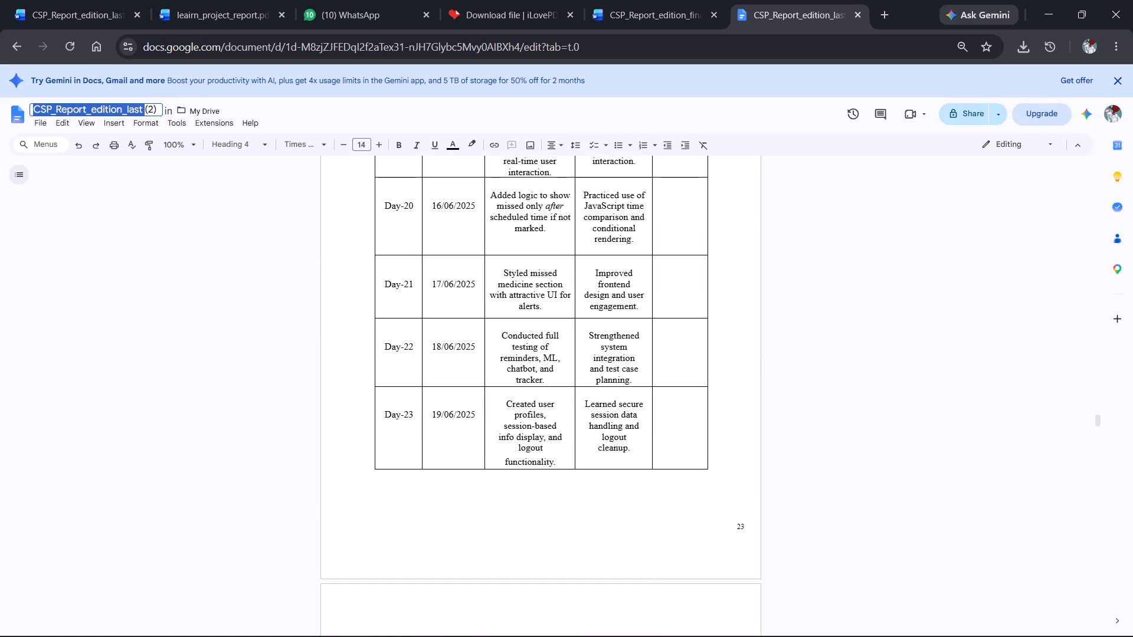
pyautogui.write('CSp')
pyautogui.press('BackSpace')
pyautogui.write('P_report')
pyautogui.press('space')
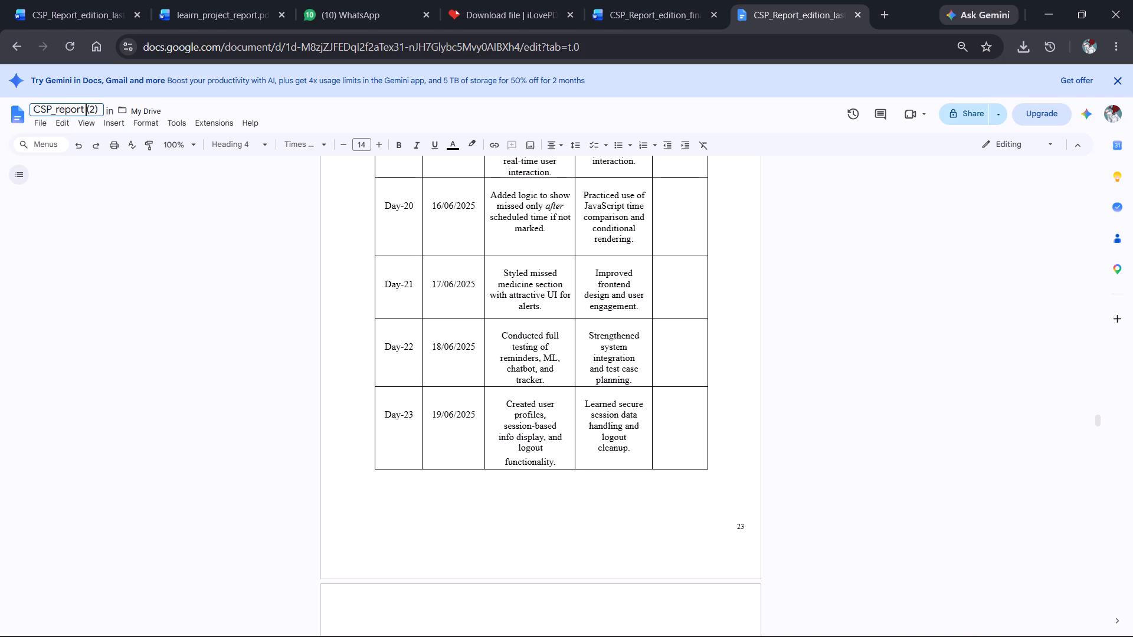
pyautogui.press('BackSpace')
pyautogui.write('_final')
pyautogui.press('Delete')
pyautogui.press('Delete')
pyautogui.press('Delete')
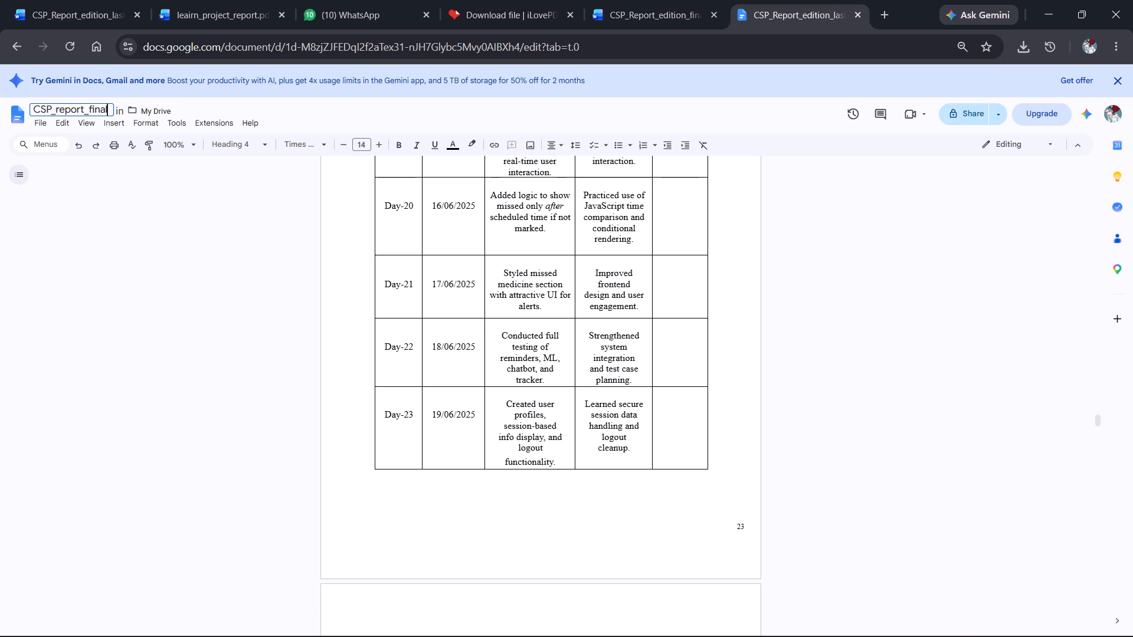
# Apply the new document name CSP_report_final.
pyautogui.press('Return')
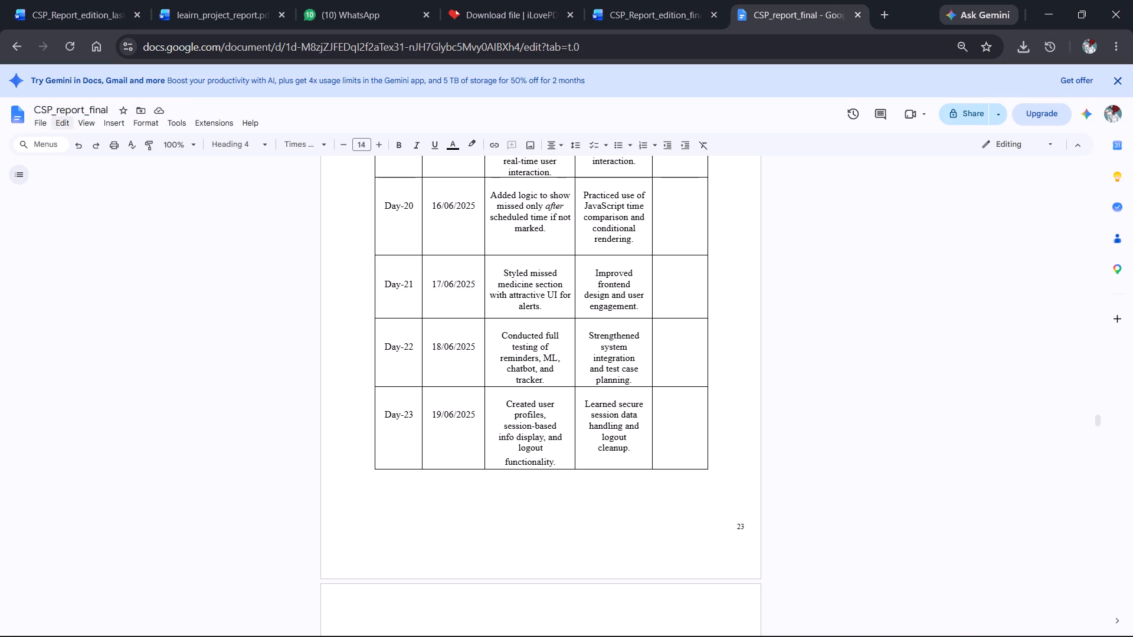
# Download a copy of the CSP_report_final document to the computer and check the browser's recent downloads.
pyautogui.click(41, 129)
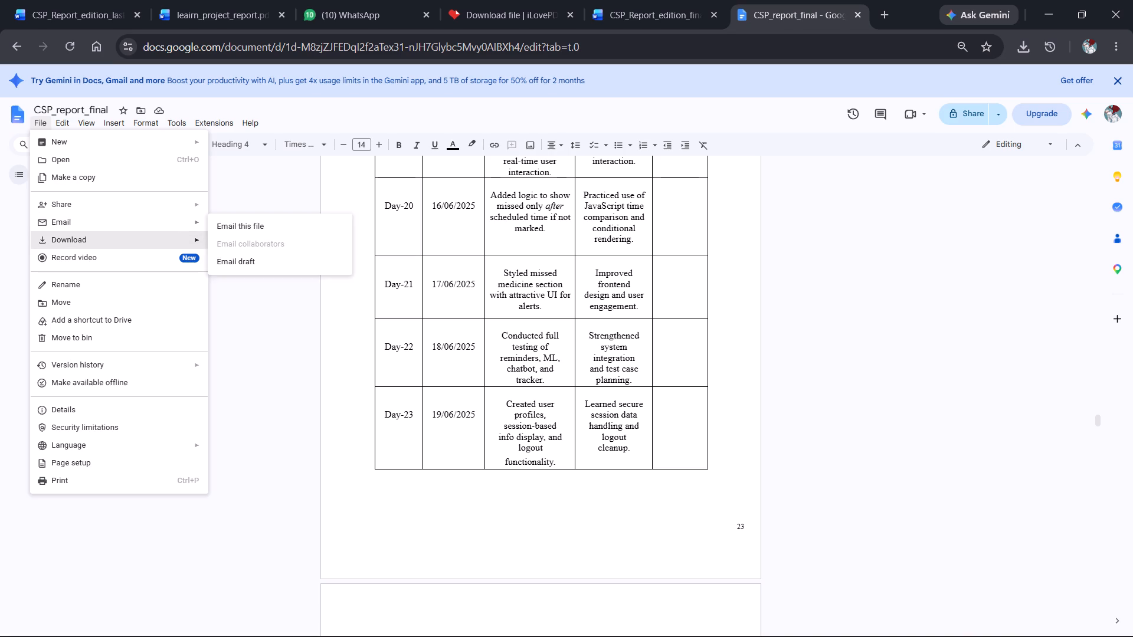
pyautogui.click(274, 264)
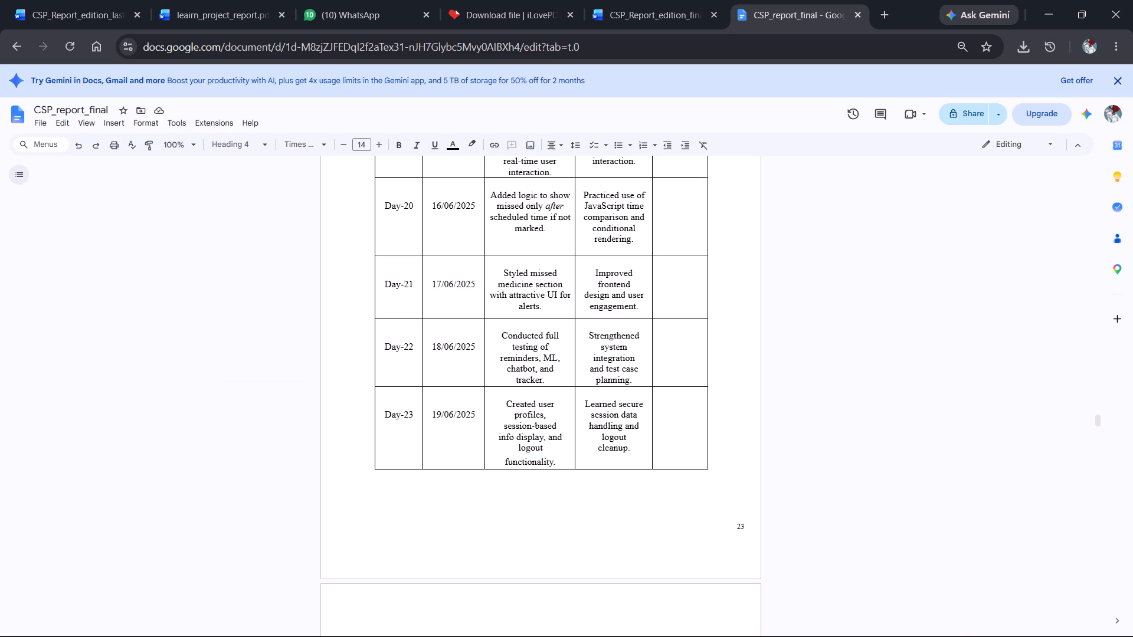
pyautogui.click(1026, 41)
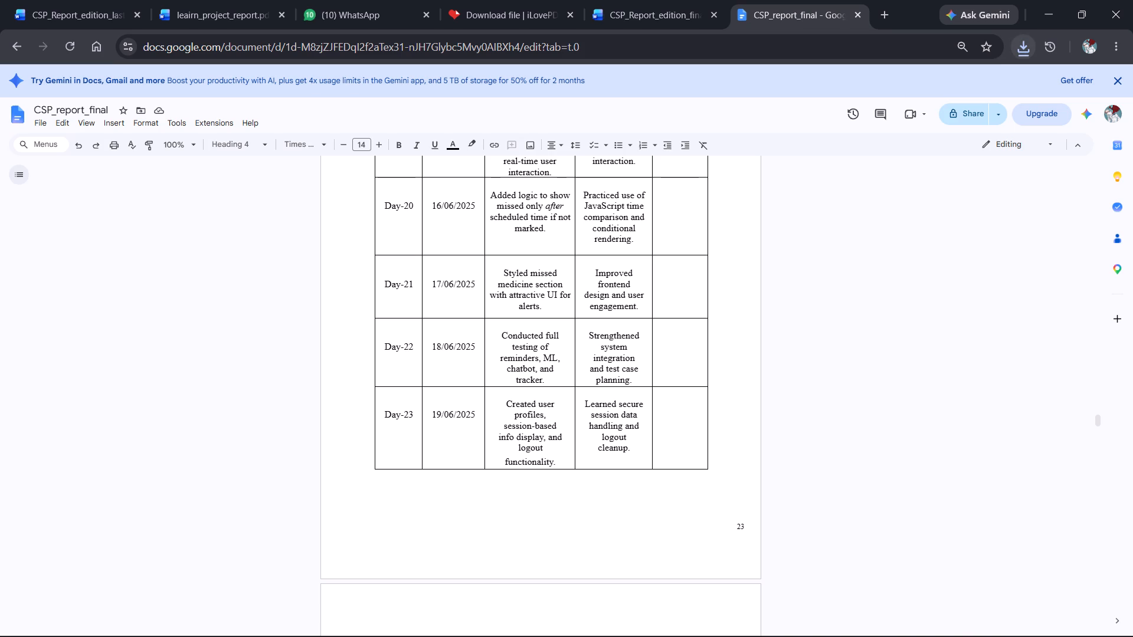
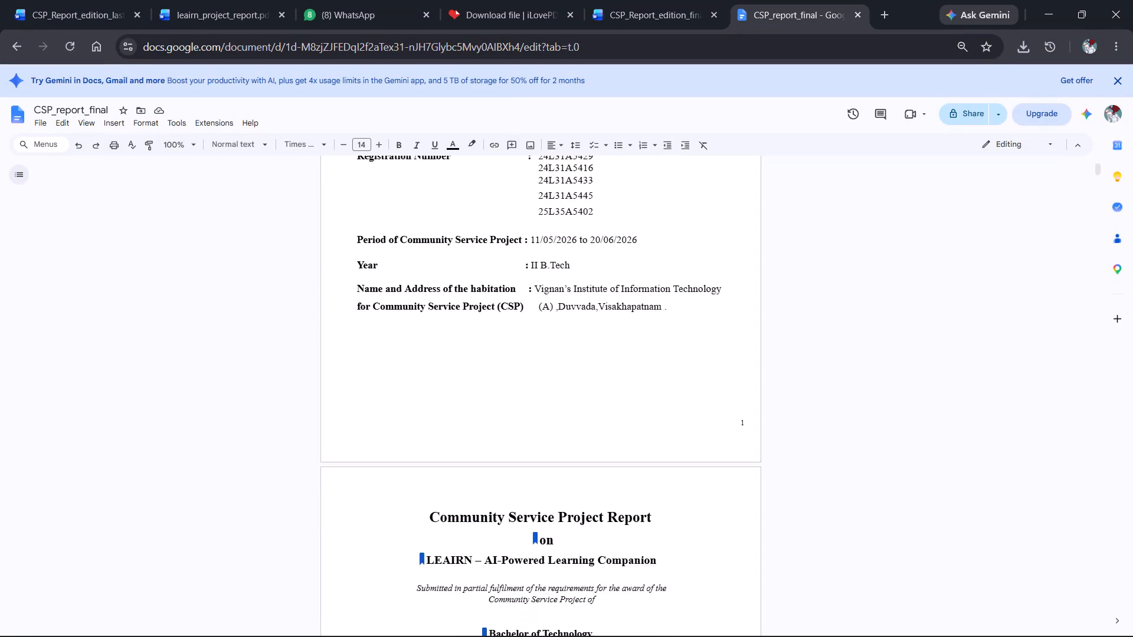
# Change the faculty guide's title from DR to MR on the Community Service Project Report title page.
pyautogui.scroll(-1, 633, 459)
pyautogui.scroll(-4, 545, 516)
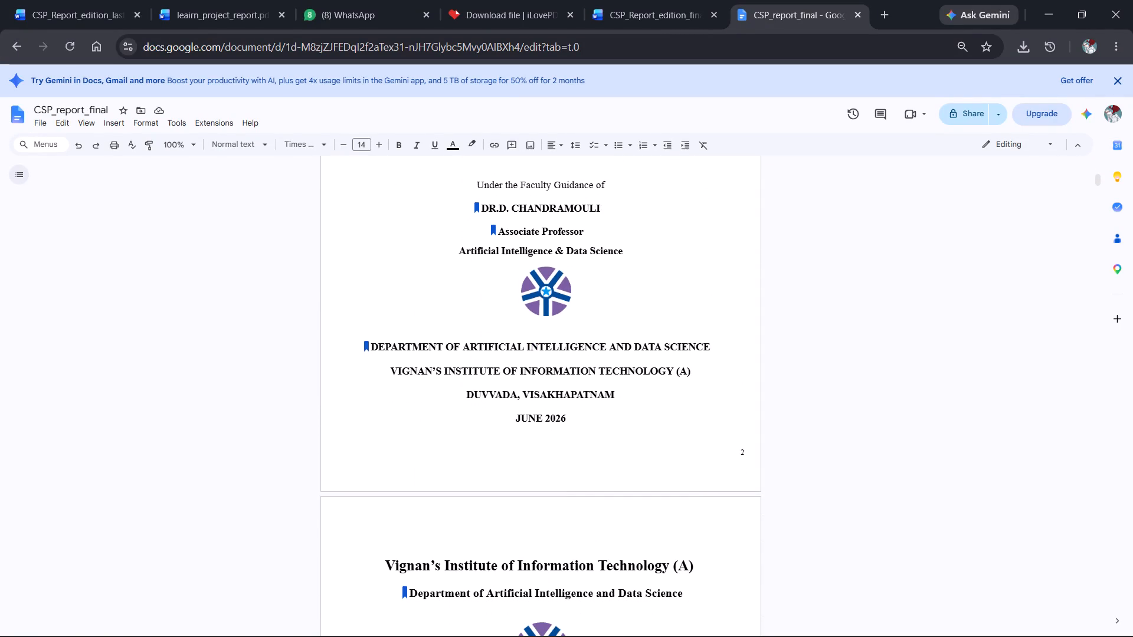
pyautogui.click(489, 208)
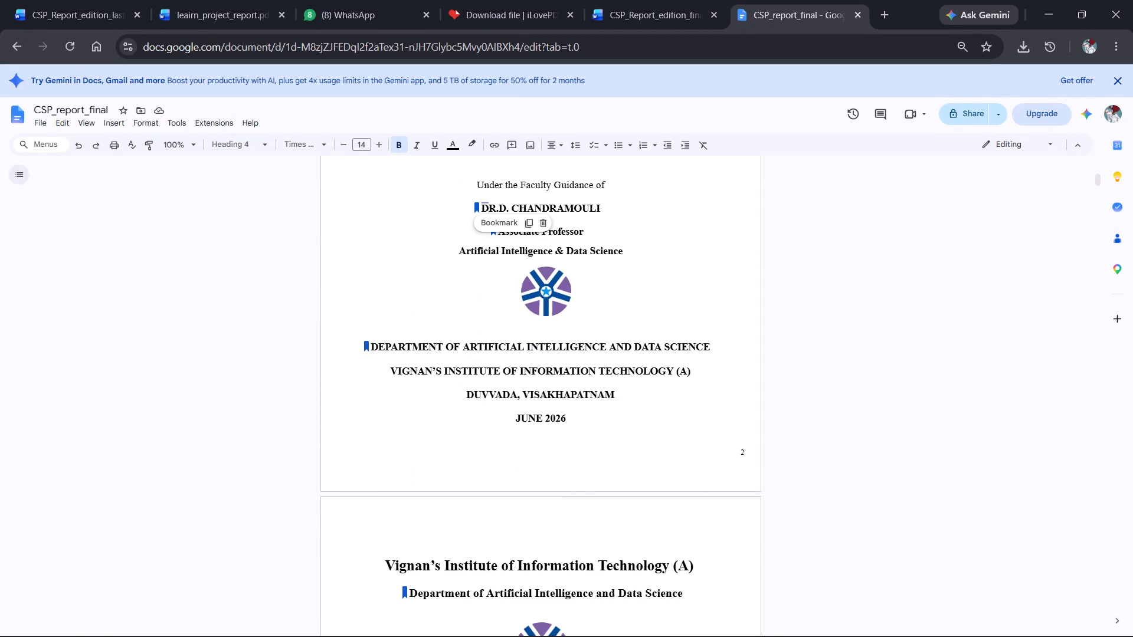
pyautogui.press('BackSpace')
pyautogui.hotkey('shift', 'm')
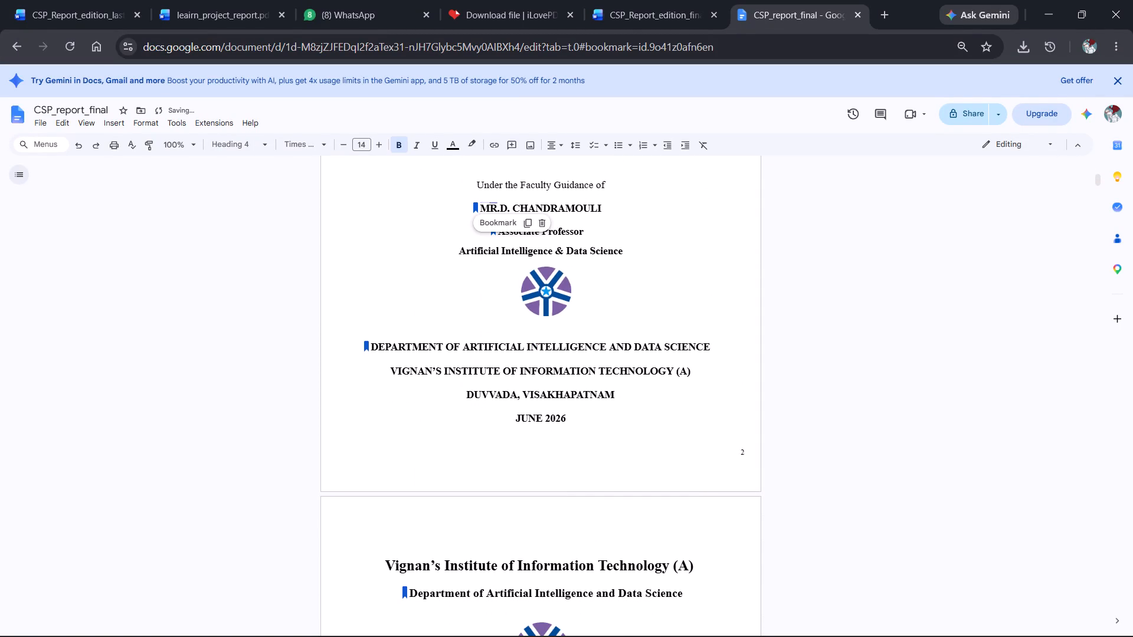
pyautogui.click(616, 342)
# Change the faculty guide's title from Dr to Mr in the Student Declaration paragraph.
pyautogui.scroll(-4, 616, 342)
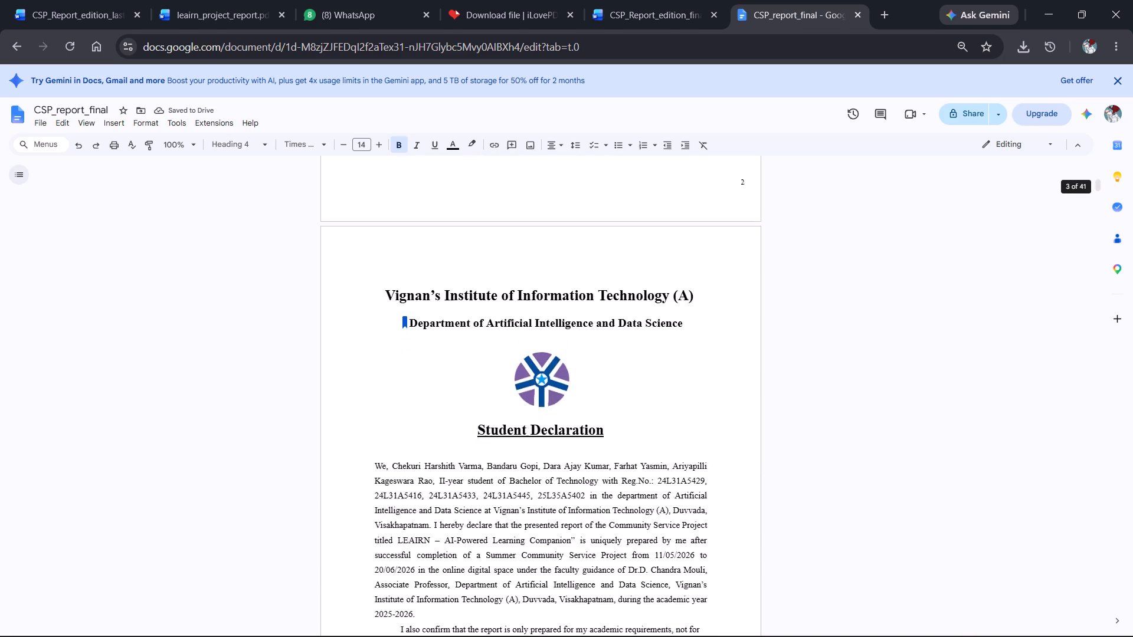
pyautogui.scroll(-2, 616, 342)
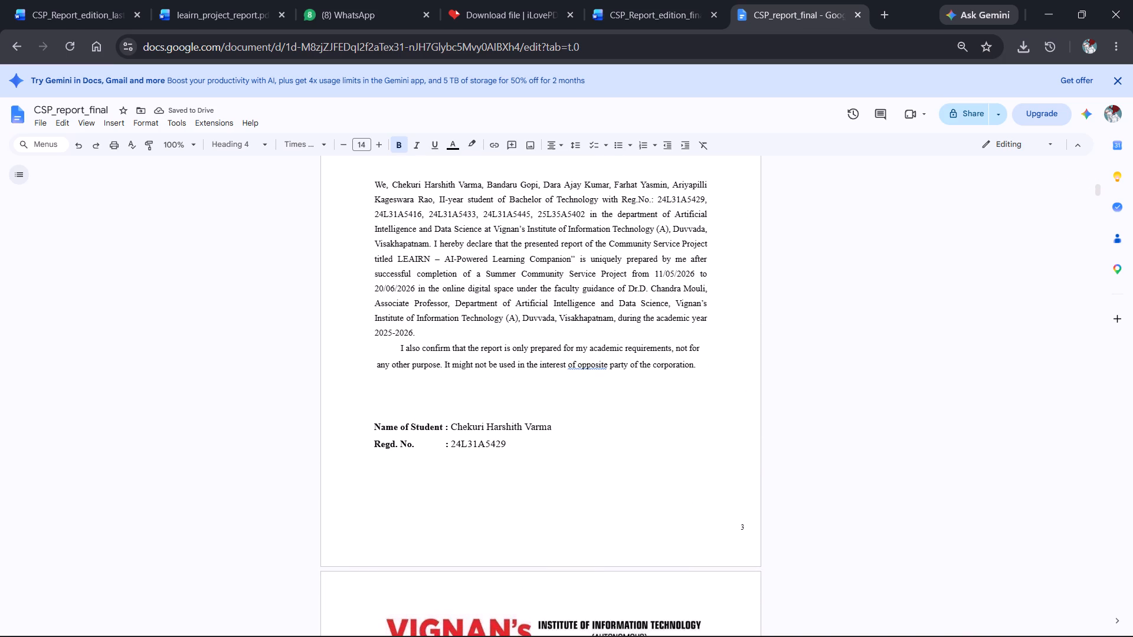
pyautogui.click(631, 290)
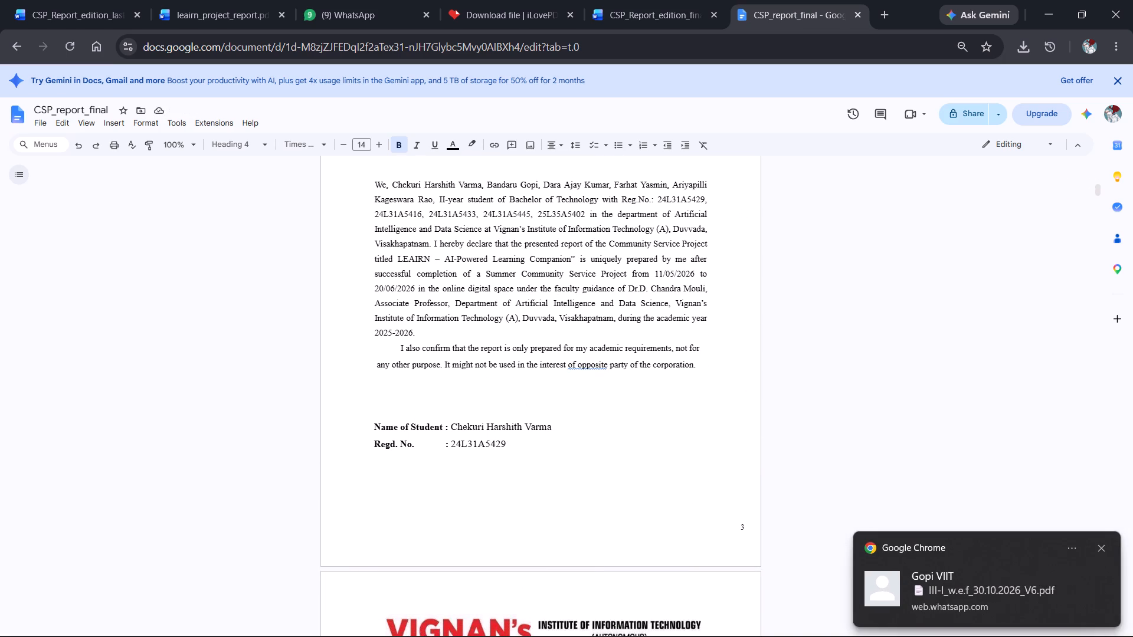
pyautogui.press('Right')
pyautogui.press('BackSpace')
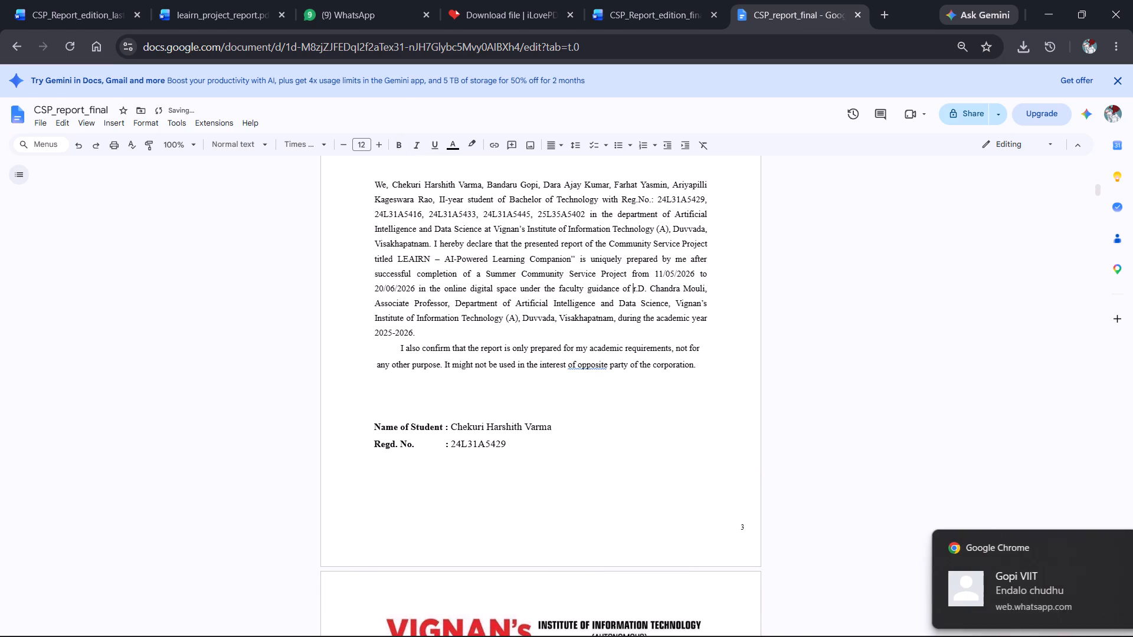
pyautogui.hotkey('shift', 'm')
pyautogui.click(574, 368)
# Change the title before the Project Mentor's name from Dr to Mr in the Certificate page's signature area.
pyautogui.scroll(-6, 574, 368)
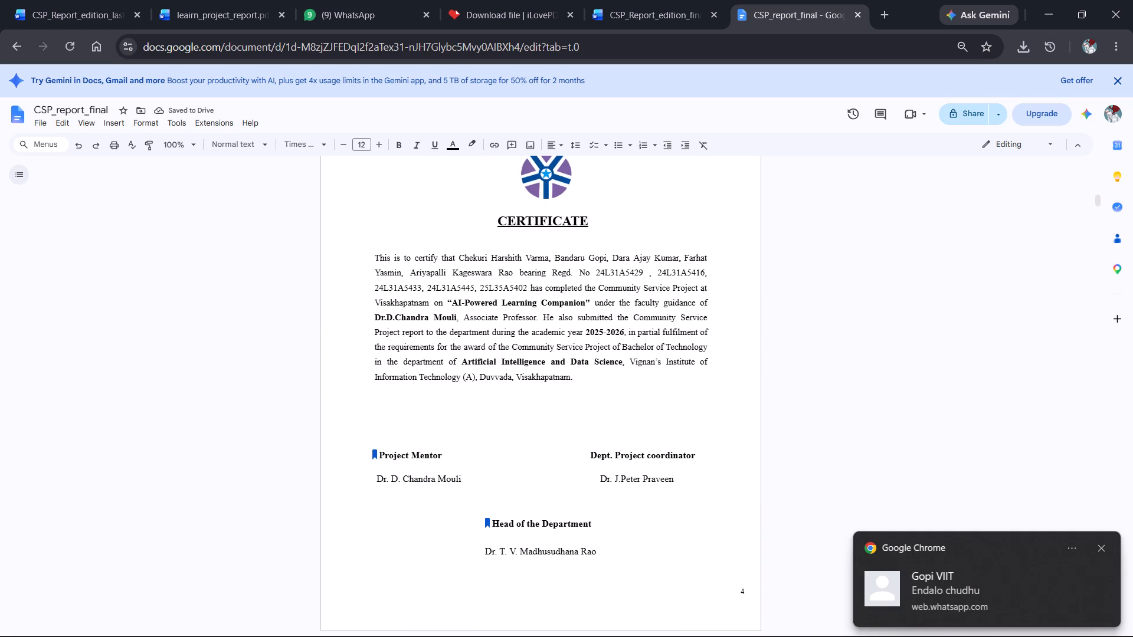
pyautogui.click(382, 479)
pyautogui.press('BackSpace')
pyautogui.press('shift+less')
pyautogui.press('BackSpace')
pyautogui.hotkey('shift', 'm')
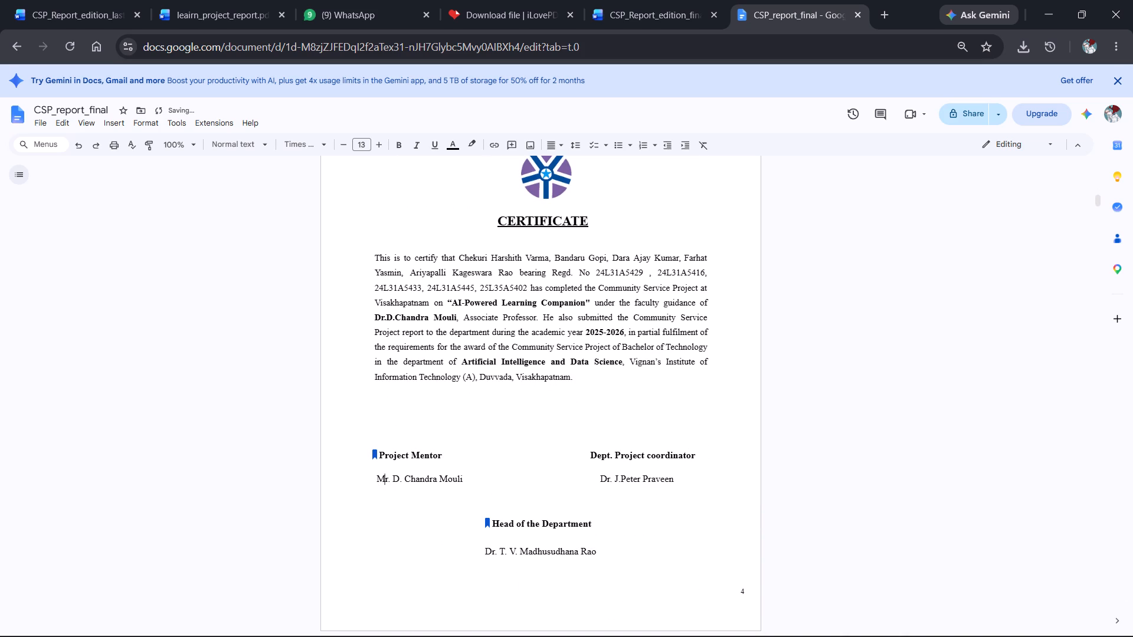
pyautogui.click(515, 445)
# Change the faculty guide's title in the certificate paragraph from Dr. to Mr.
pyautogui.click(381, 318)
pyautogui.press('BackSpace')
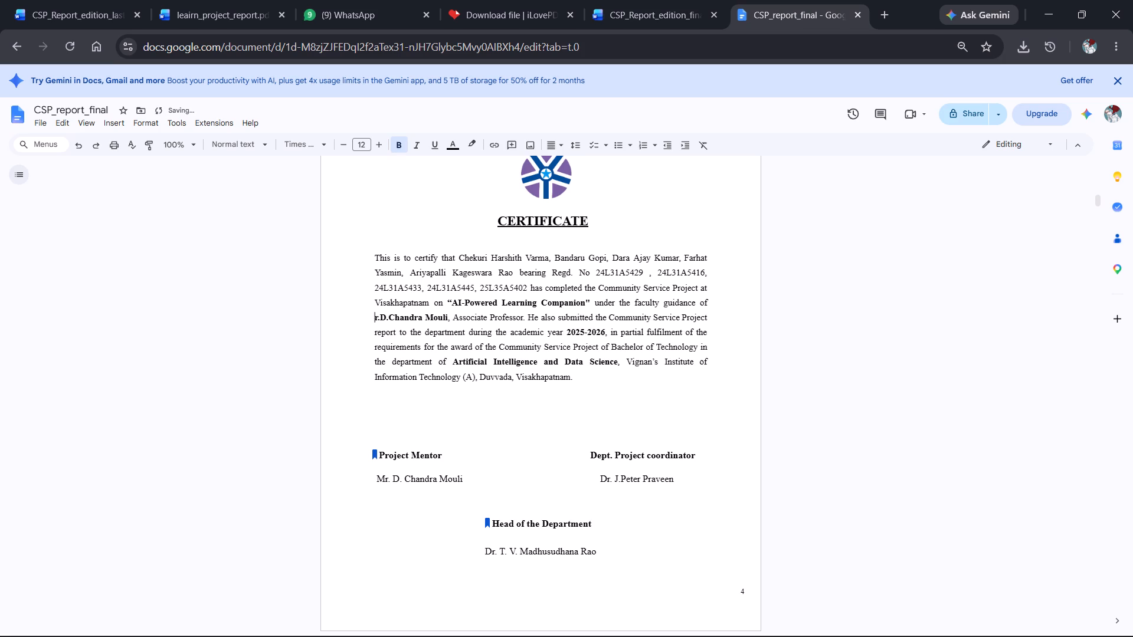
pyautogui.hotkey('shift', 'm')
pyautogui.click(477, 413)
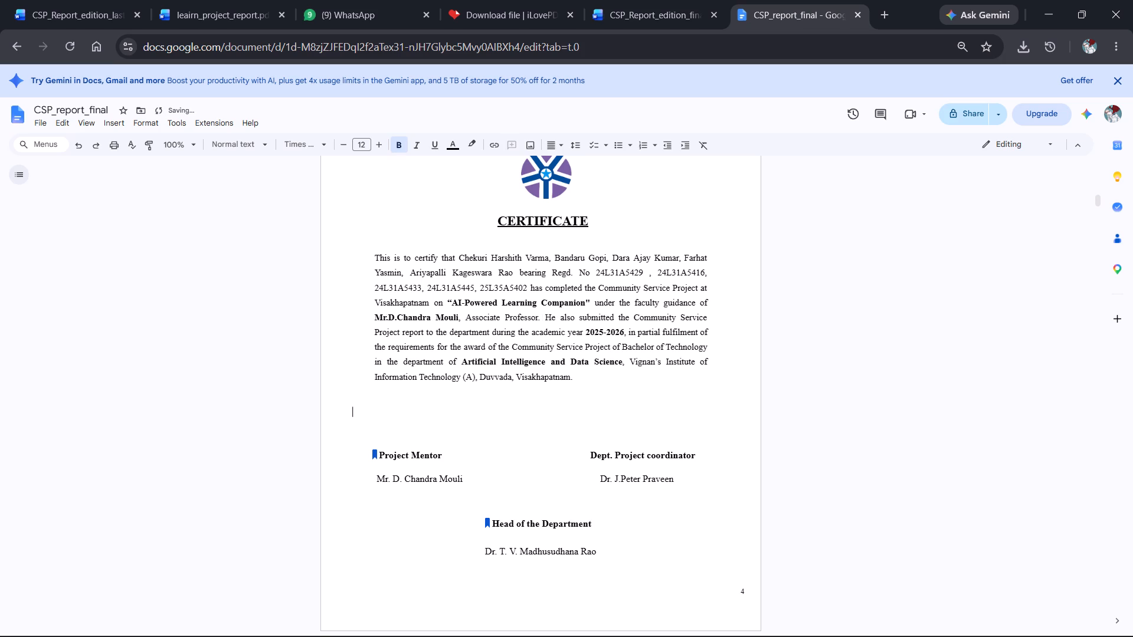
# Search the document for occurrences of the project mentor's surname, "mouli".
pyautogui.scroll(-6, 477, 413)
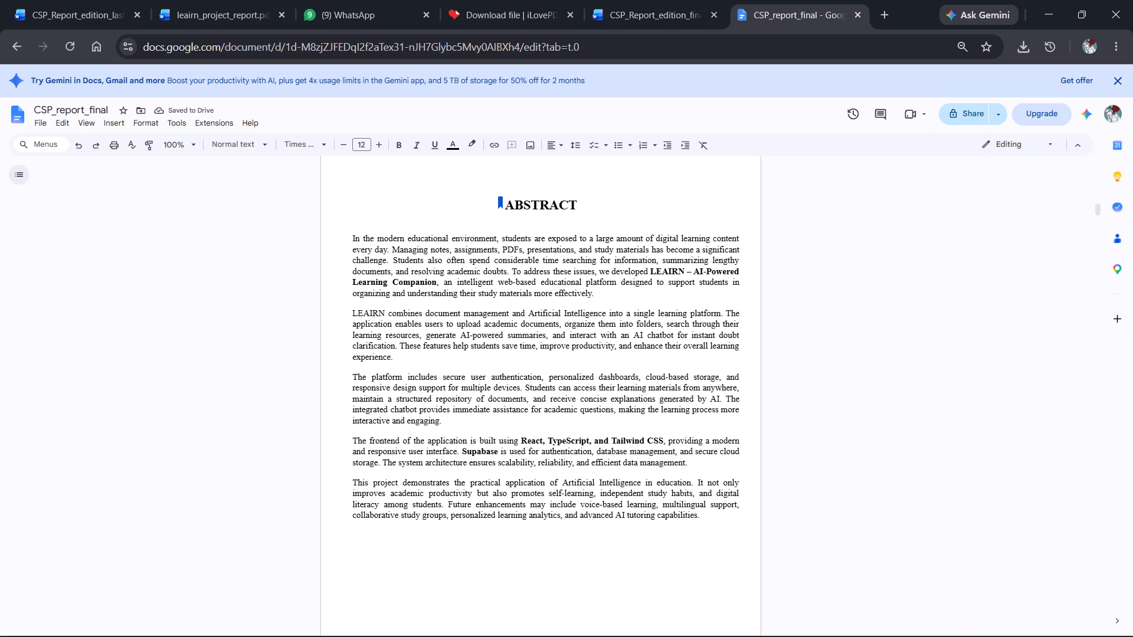
pyautogui.click(38, 140)
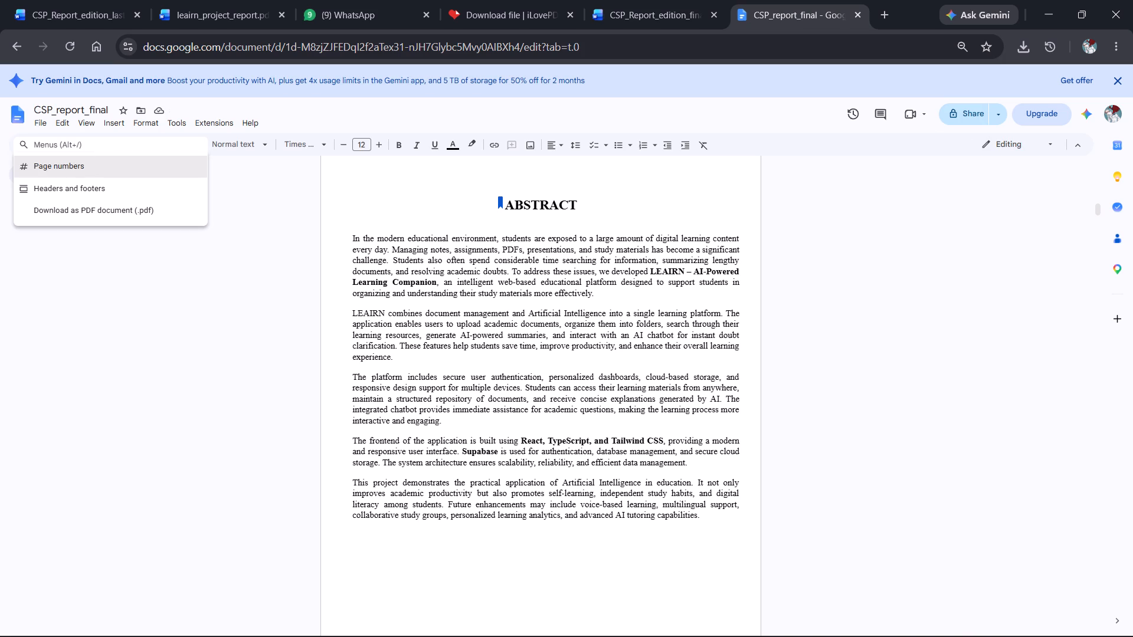
pyautogui.write('mouli')
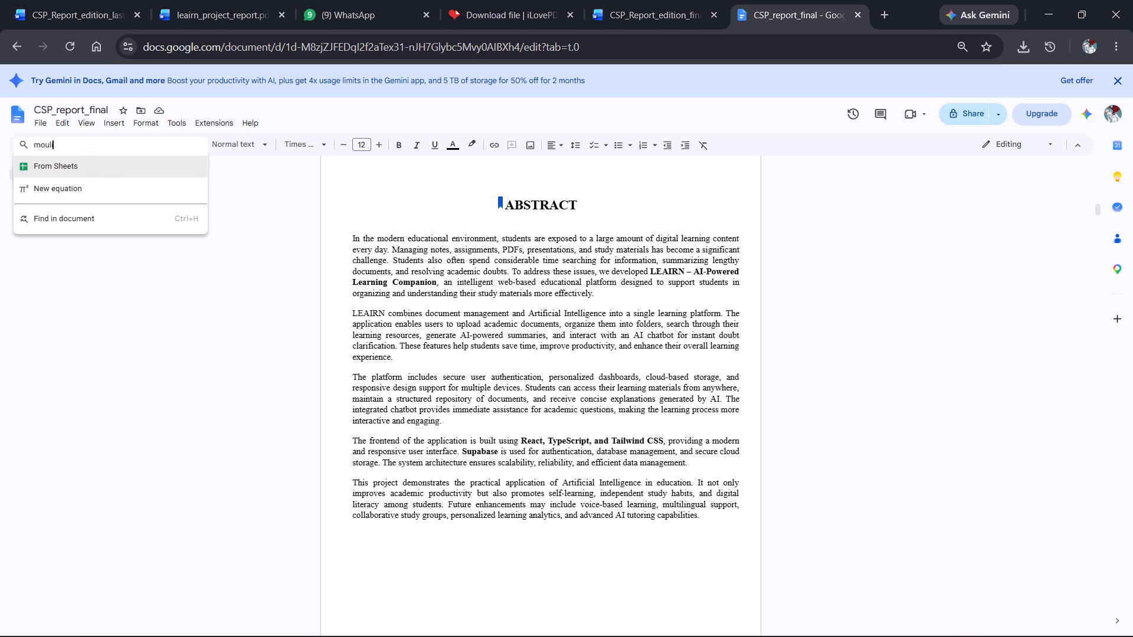
pyautogui.click(150, 214)
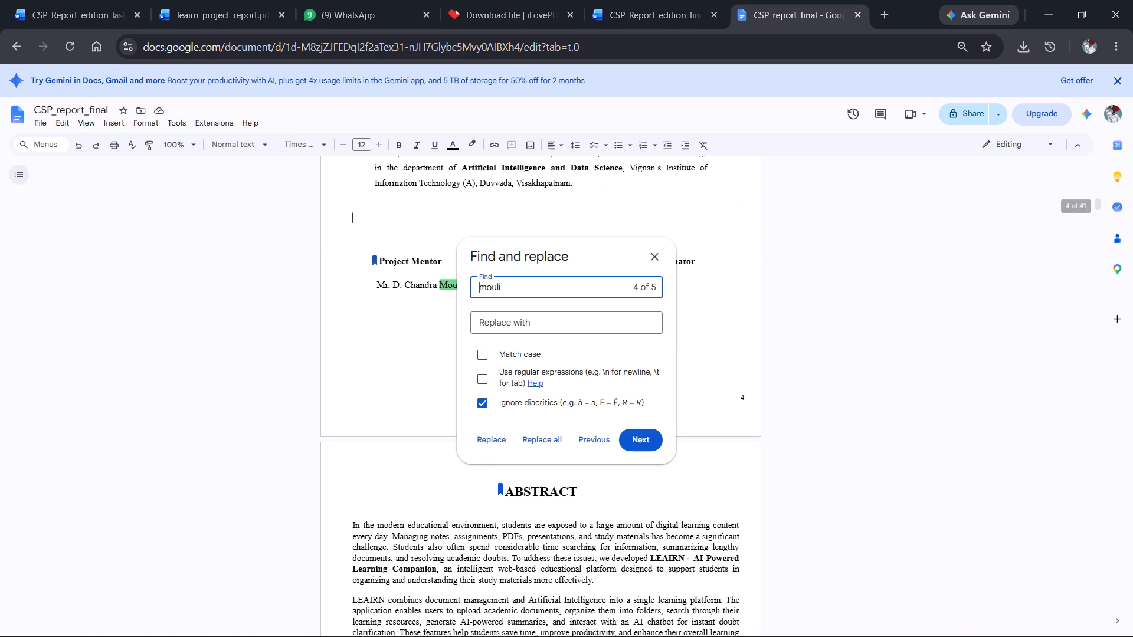
# Change the project mentor's title to Mr. in the first sentence of the Acknowledgements.
pyautogui.click(648, 442)
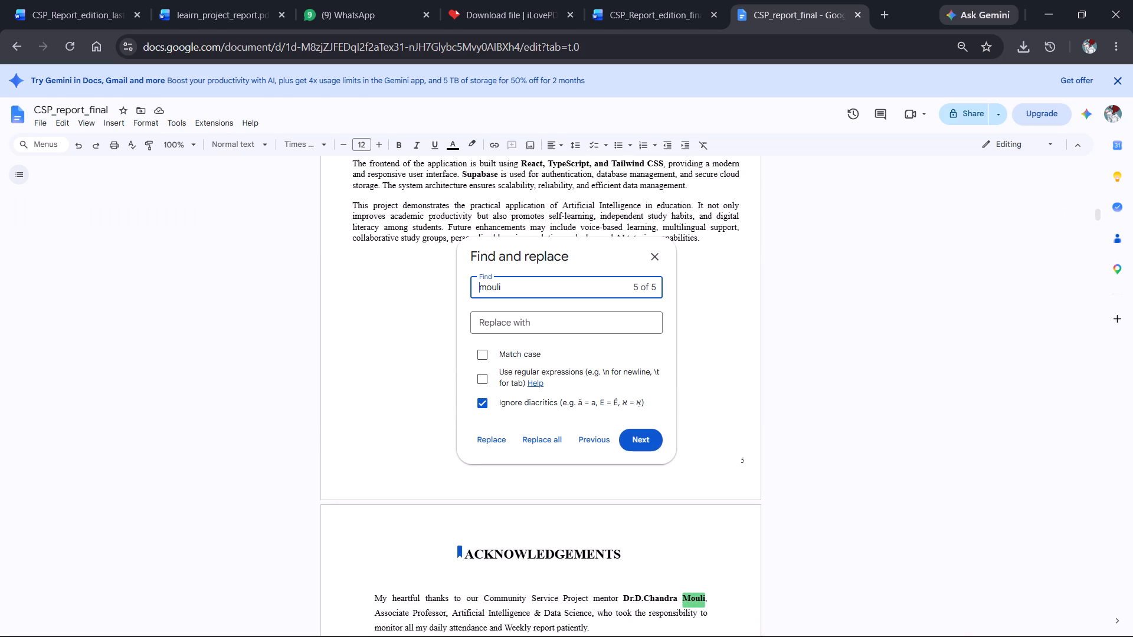
pyautogui.click(628, 600)
pyautogui.press('BackSpace')
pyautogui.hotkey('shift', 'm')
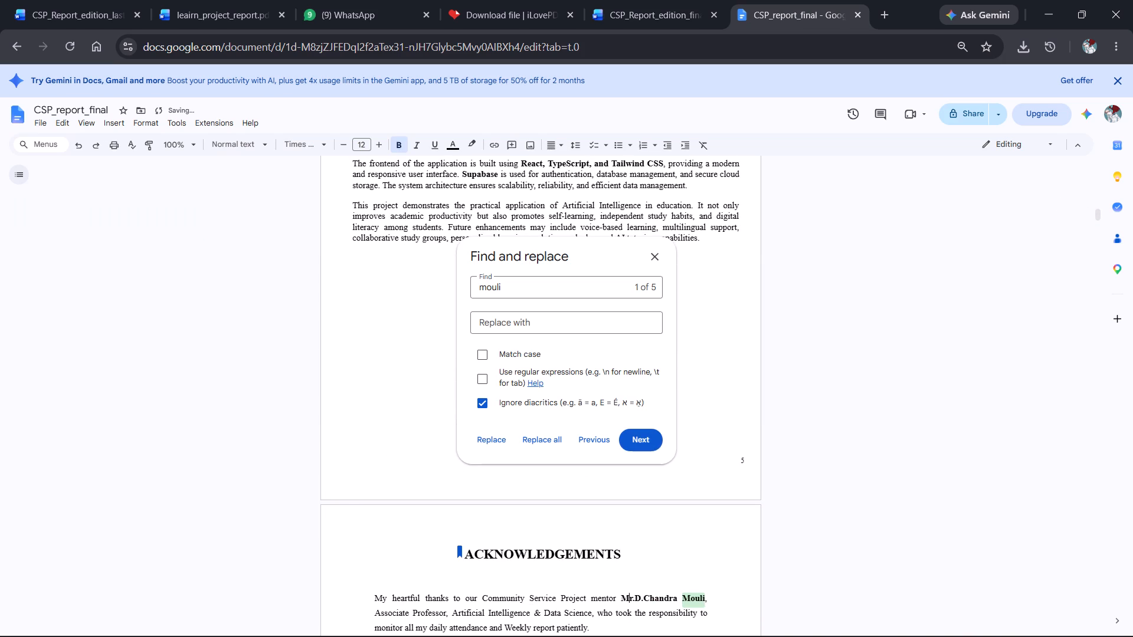
# Check the mentor's title at each occurrence of "mouli" from the title page through the Acknowledgements.
pyautogui.click(654, 446)
pyautogui.click(654, 446)
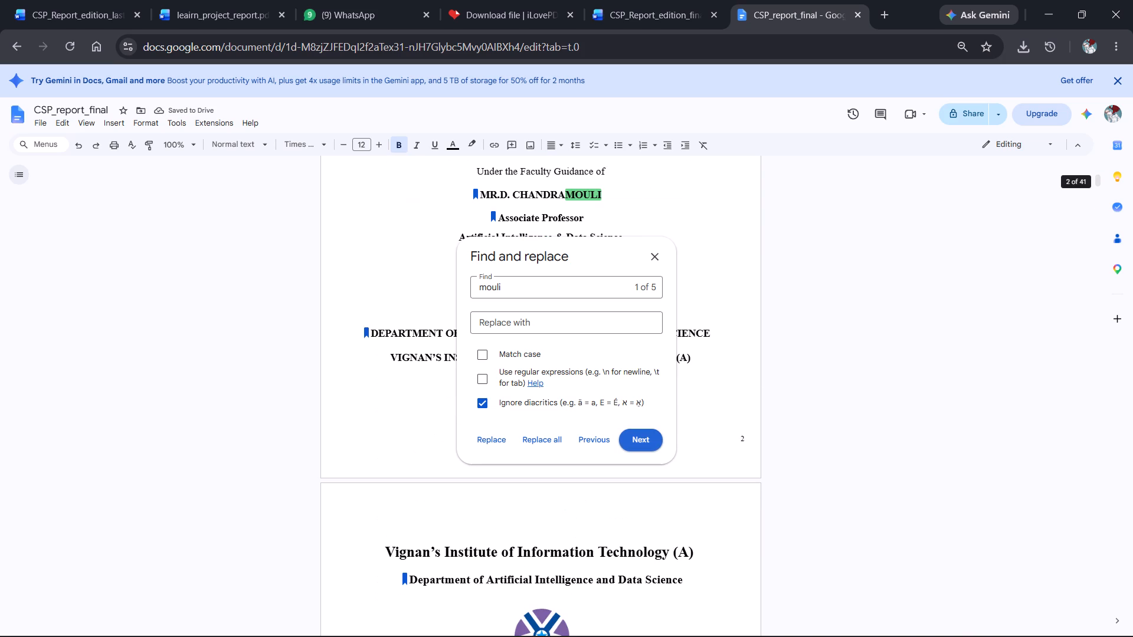
pyautogui.click(654, 446)
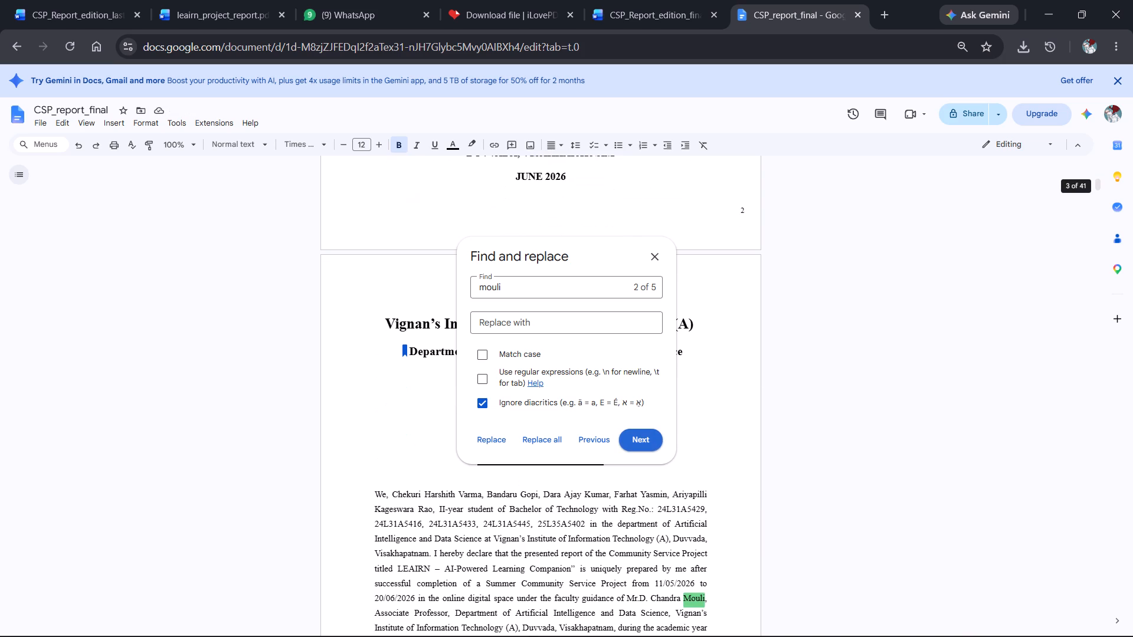
pyautogui.click(654, 446)
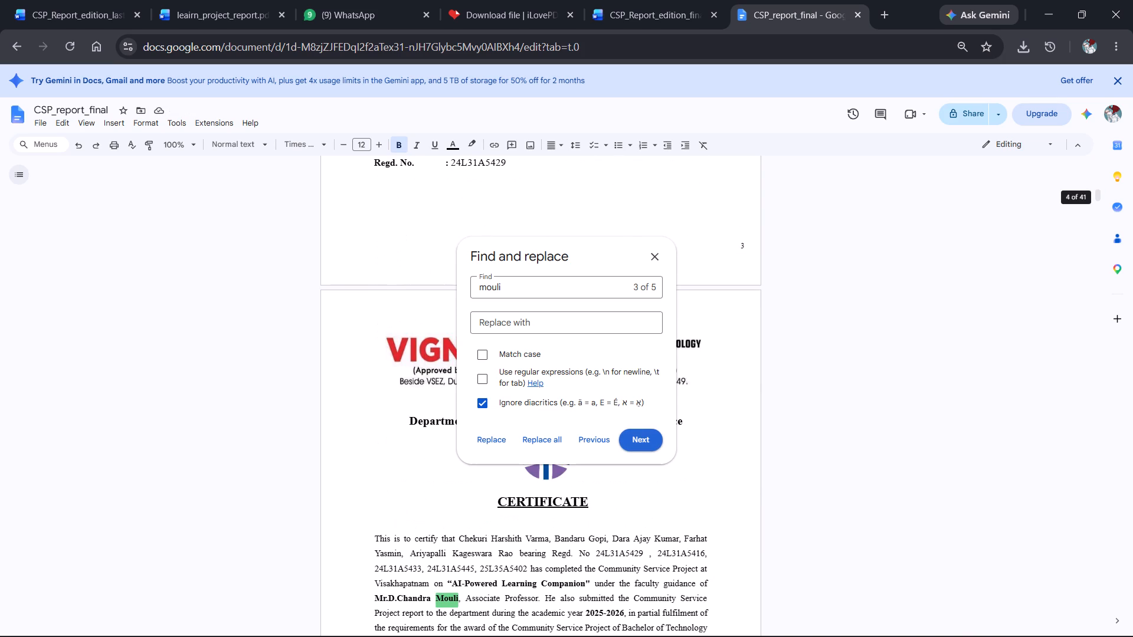
pyautogui.click(654, 446)
pyautogui.click(654, 446)
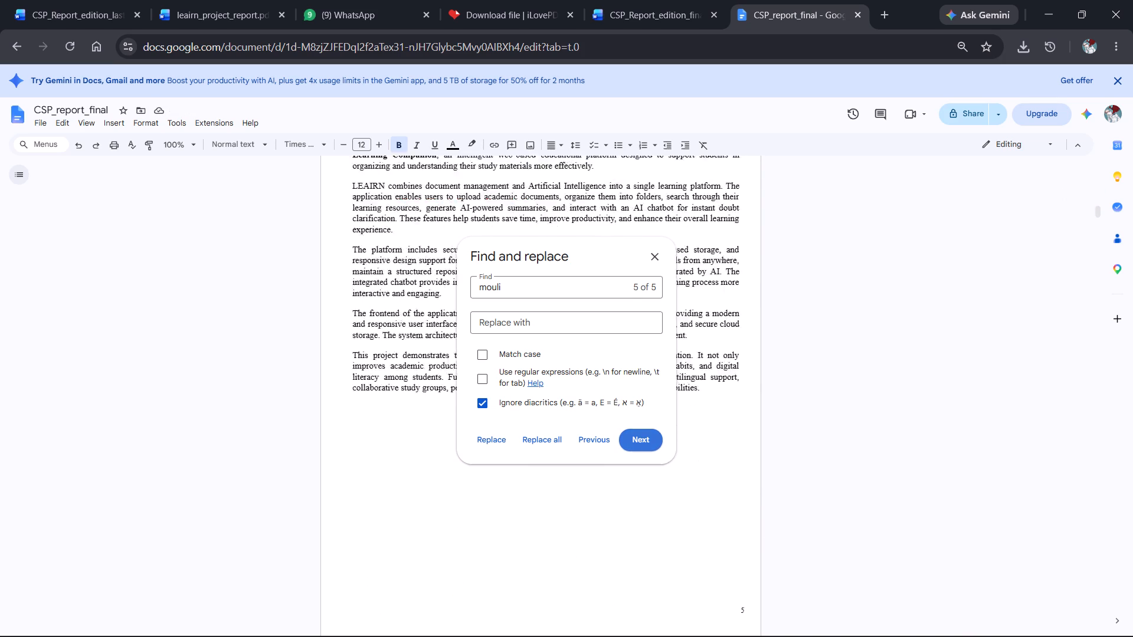
pyautogui.click(654, 446)
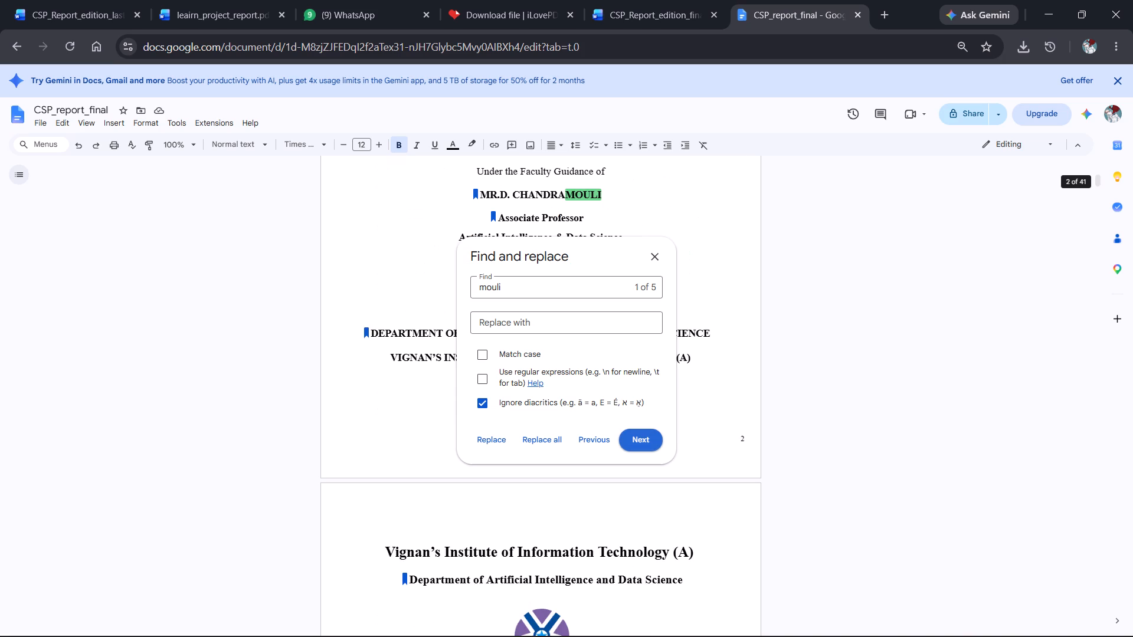
pyautogui.click(985, 346)
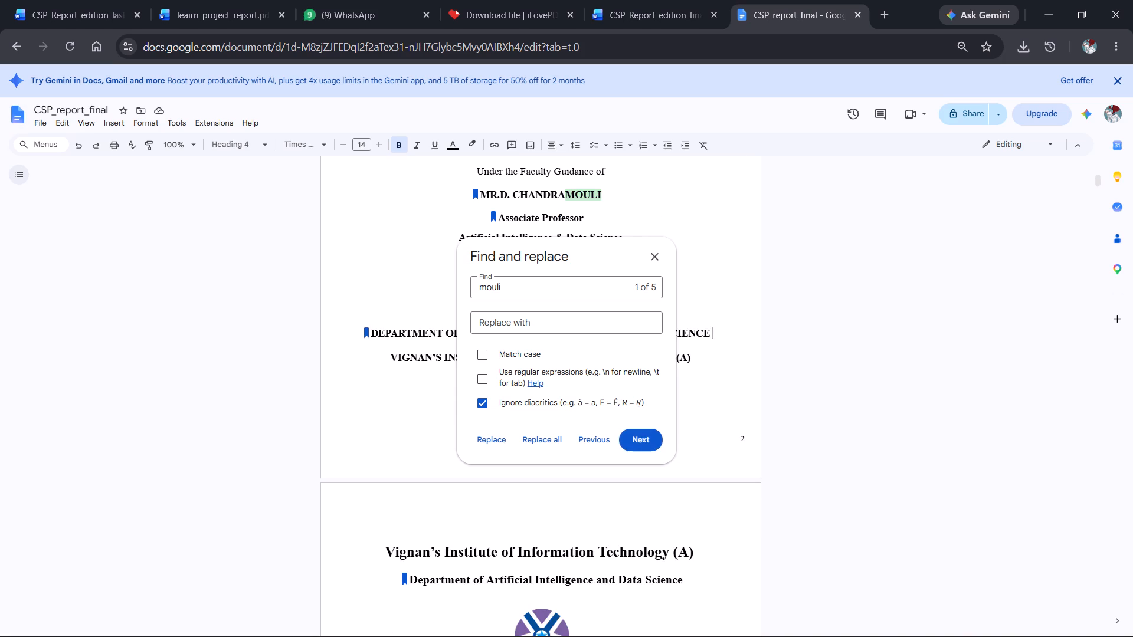
# Download the corrected CSP_report_final document.
pyautogui.click(46, 120)
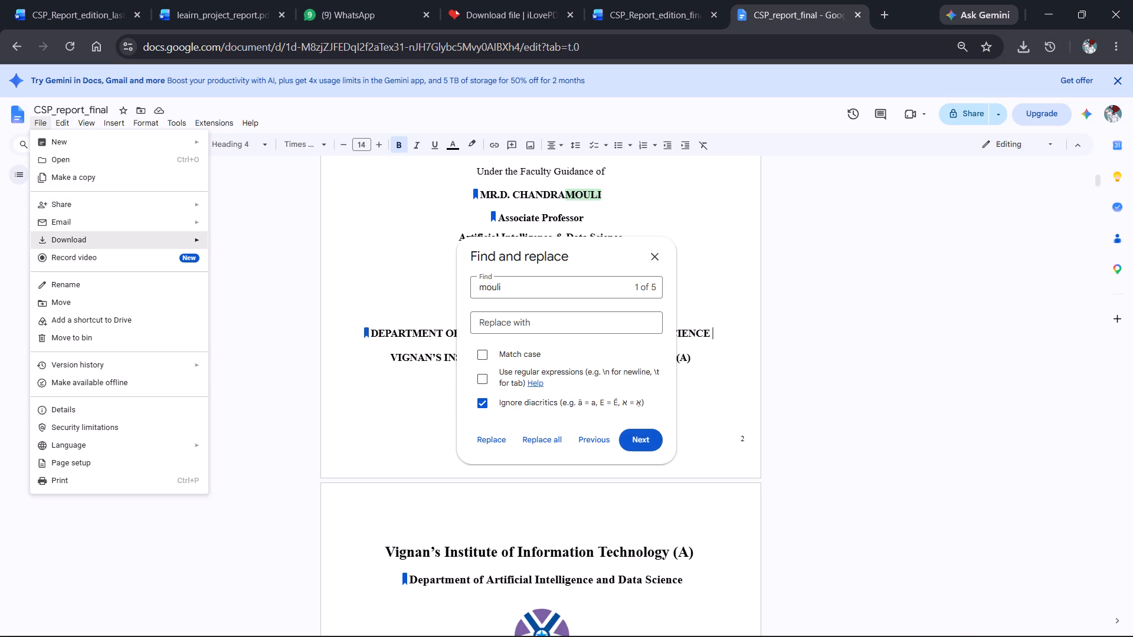
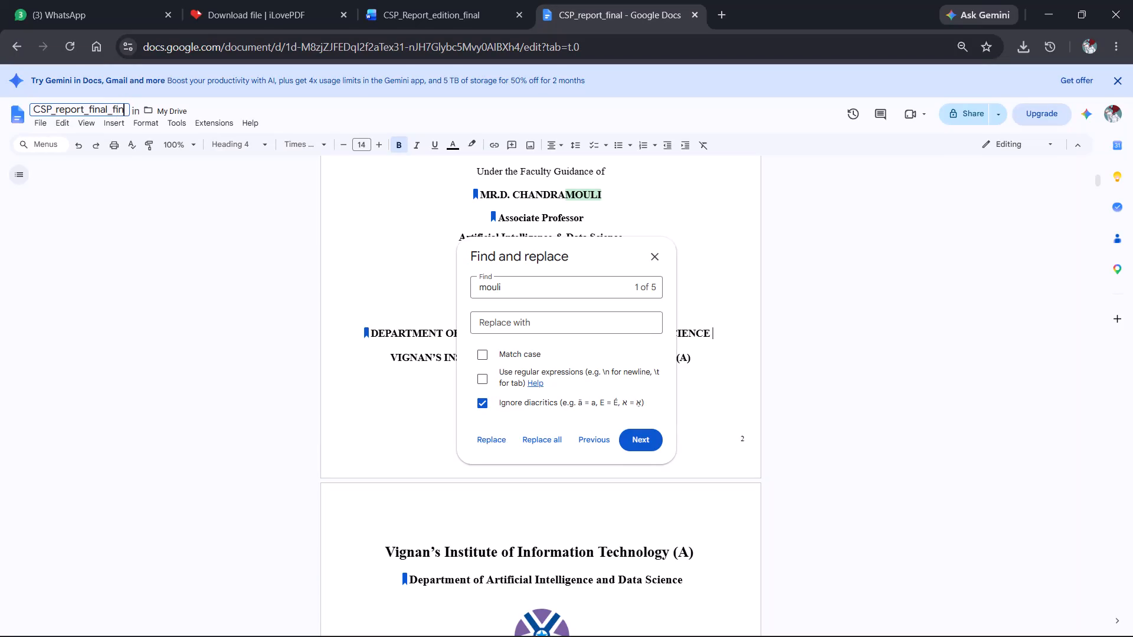
# Finish renaming the Google Docs report as CSP_report_final_final.
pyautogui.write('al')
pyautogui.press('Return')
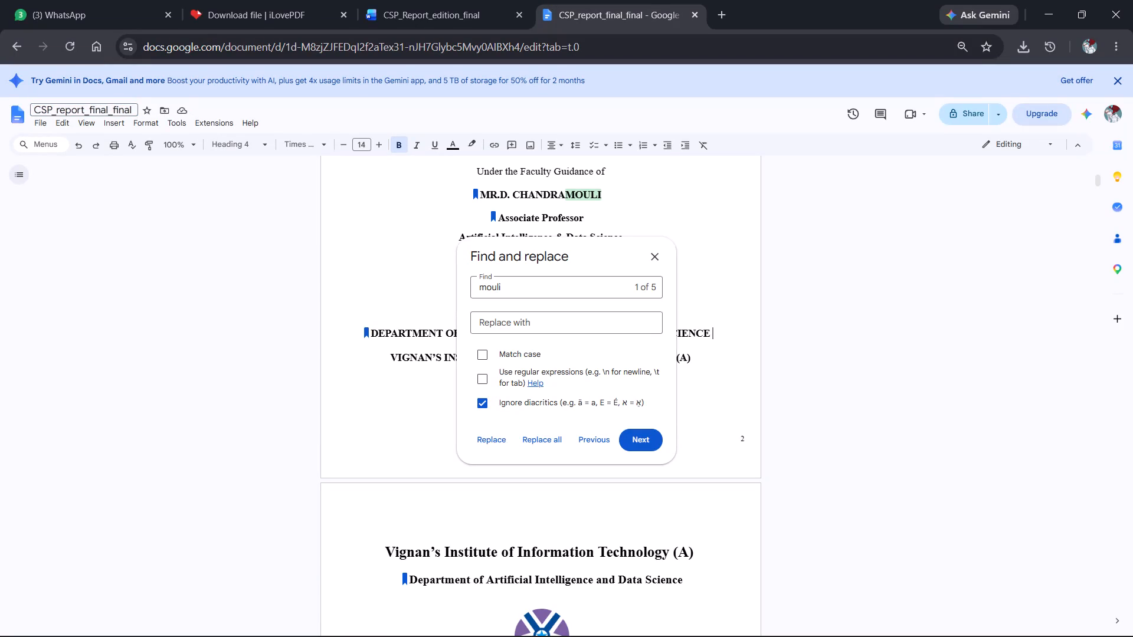
# View the CSP_Report_edition_final Word document and the iLovePDF download page, and close the Word document's browser tab.
pyautogui.click(364, 0)
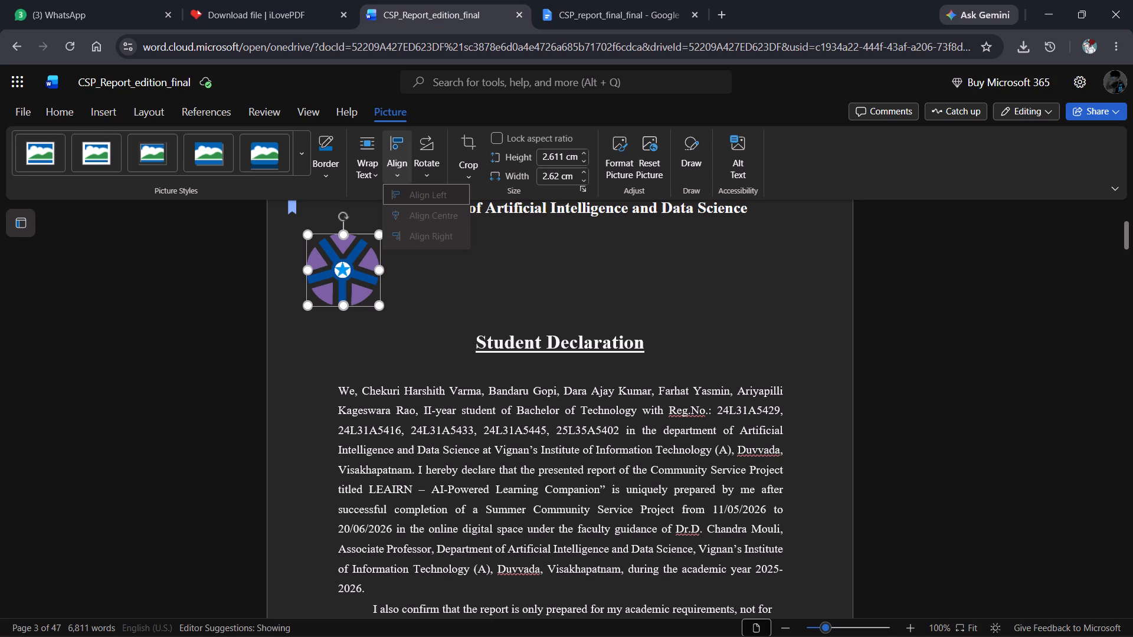
pyautogui.click(255, 0)
pyautogui.click(519, 18)
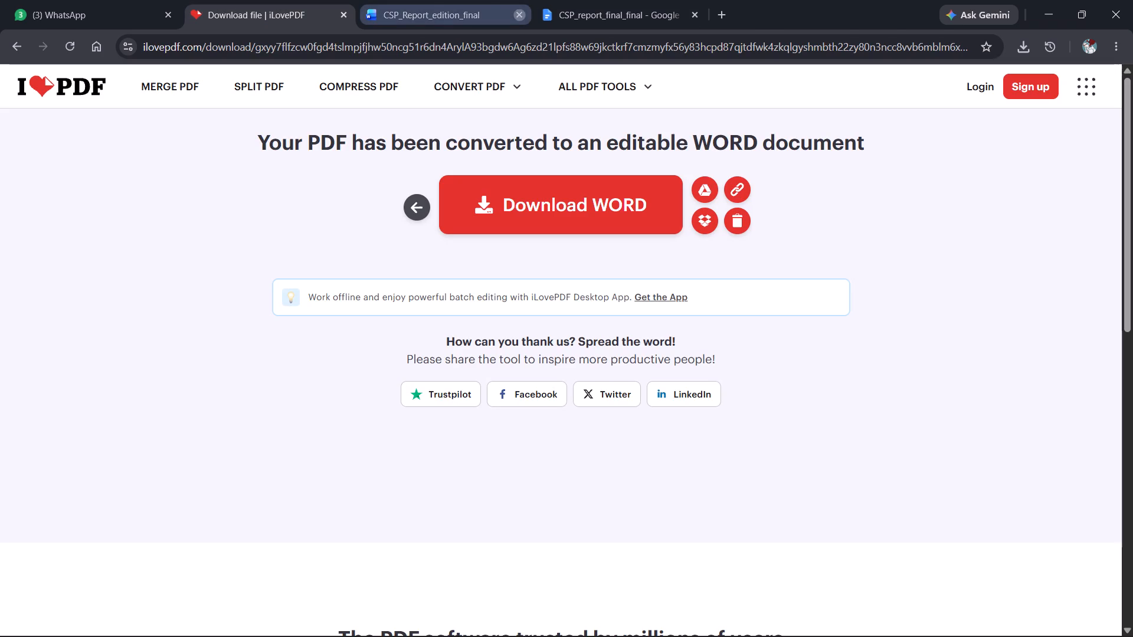
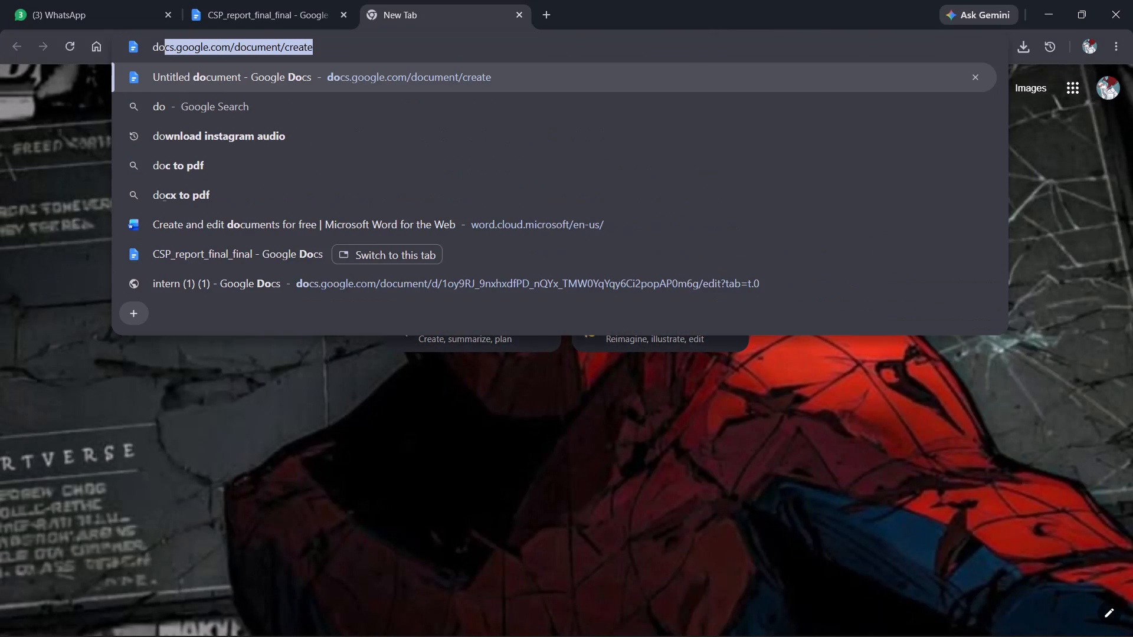
# Create a new blank Google Docs document in the new browser tab.
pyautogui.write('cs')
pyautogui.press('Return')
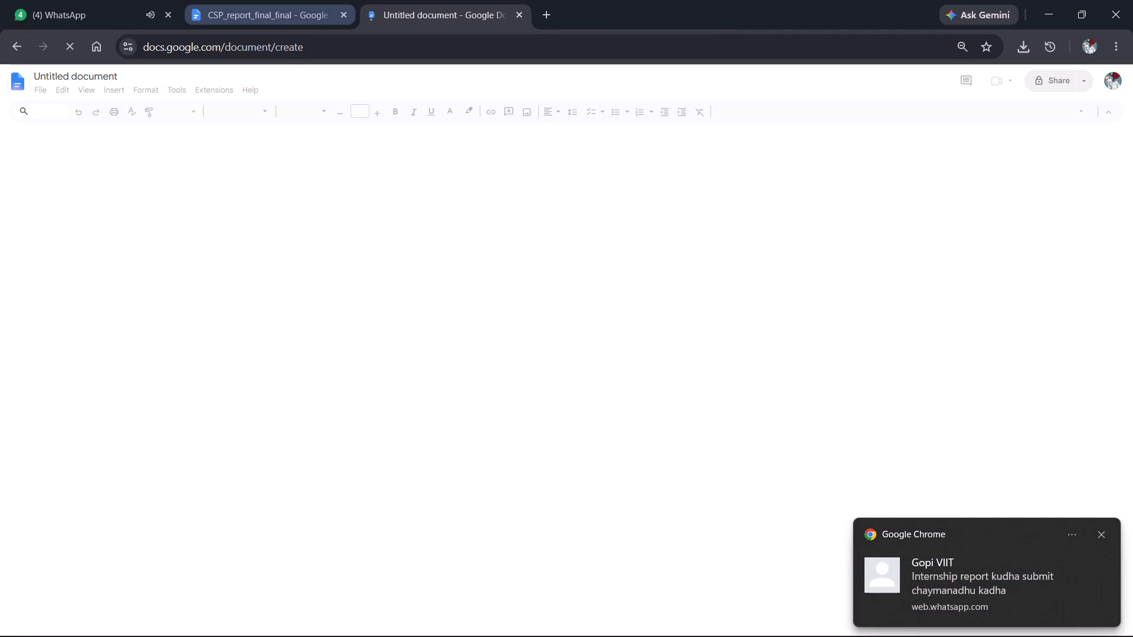
# Switch back to the CSP_report_final_final document.
pyautogui.click(299, 4)
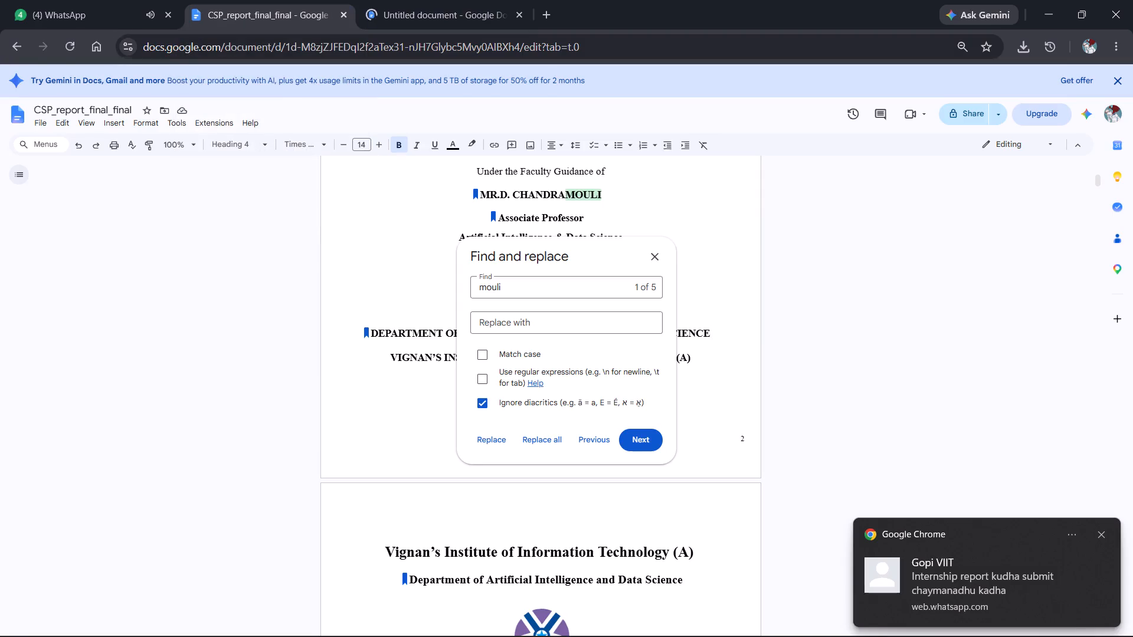